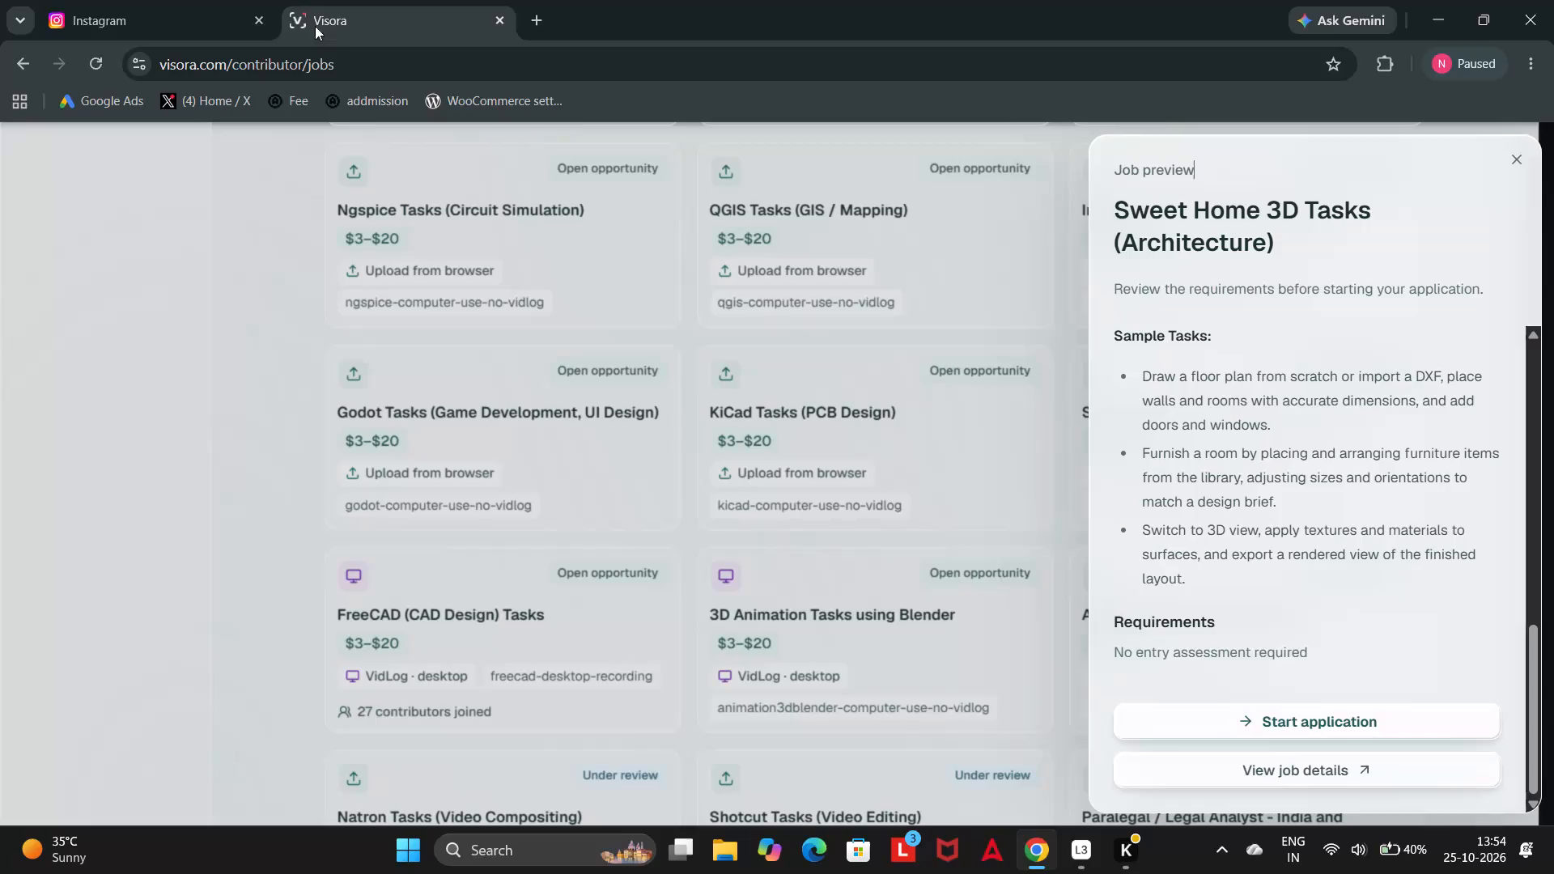
Close the Instagram tab, keeping the Visora jobs page open.
{"action": "left_click", "coordinate": [259, 10]}
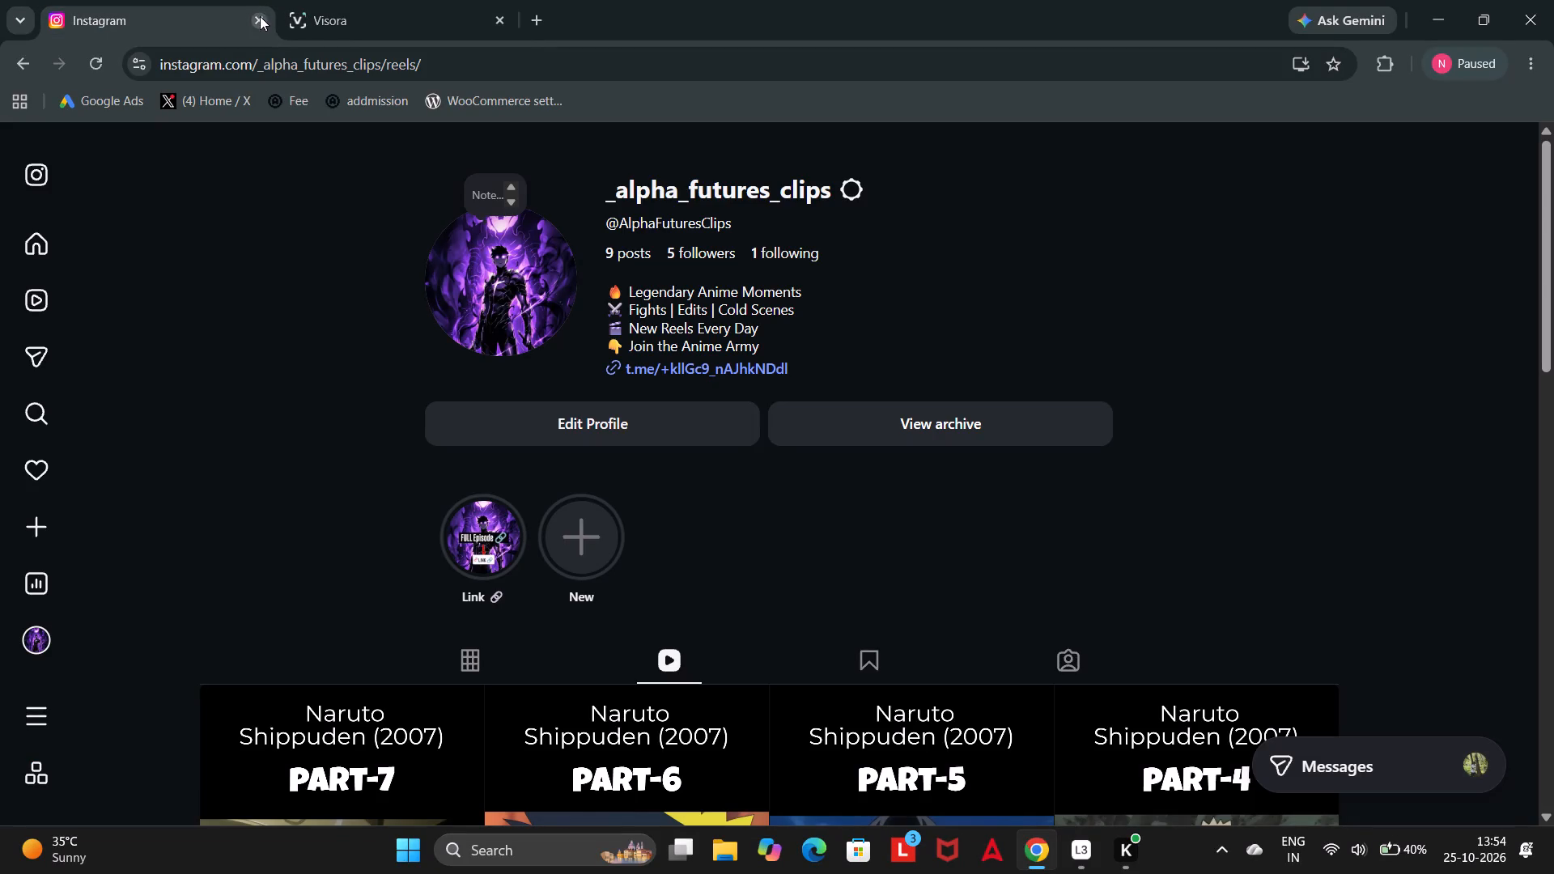
{"action": "left_click", "coordinate": [260, 16]}
Open a new blank browser tab beside the Visora tab.
{"action": "left_click", "coordinate": [304, 25]}
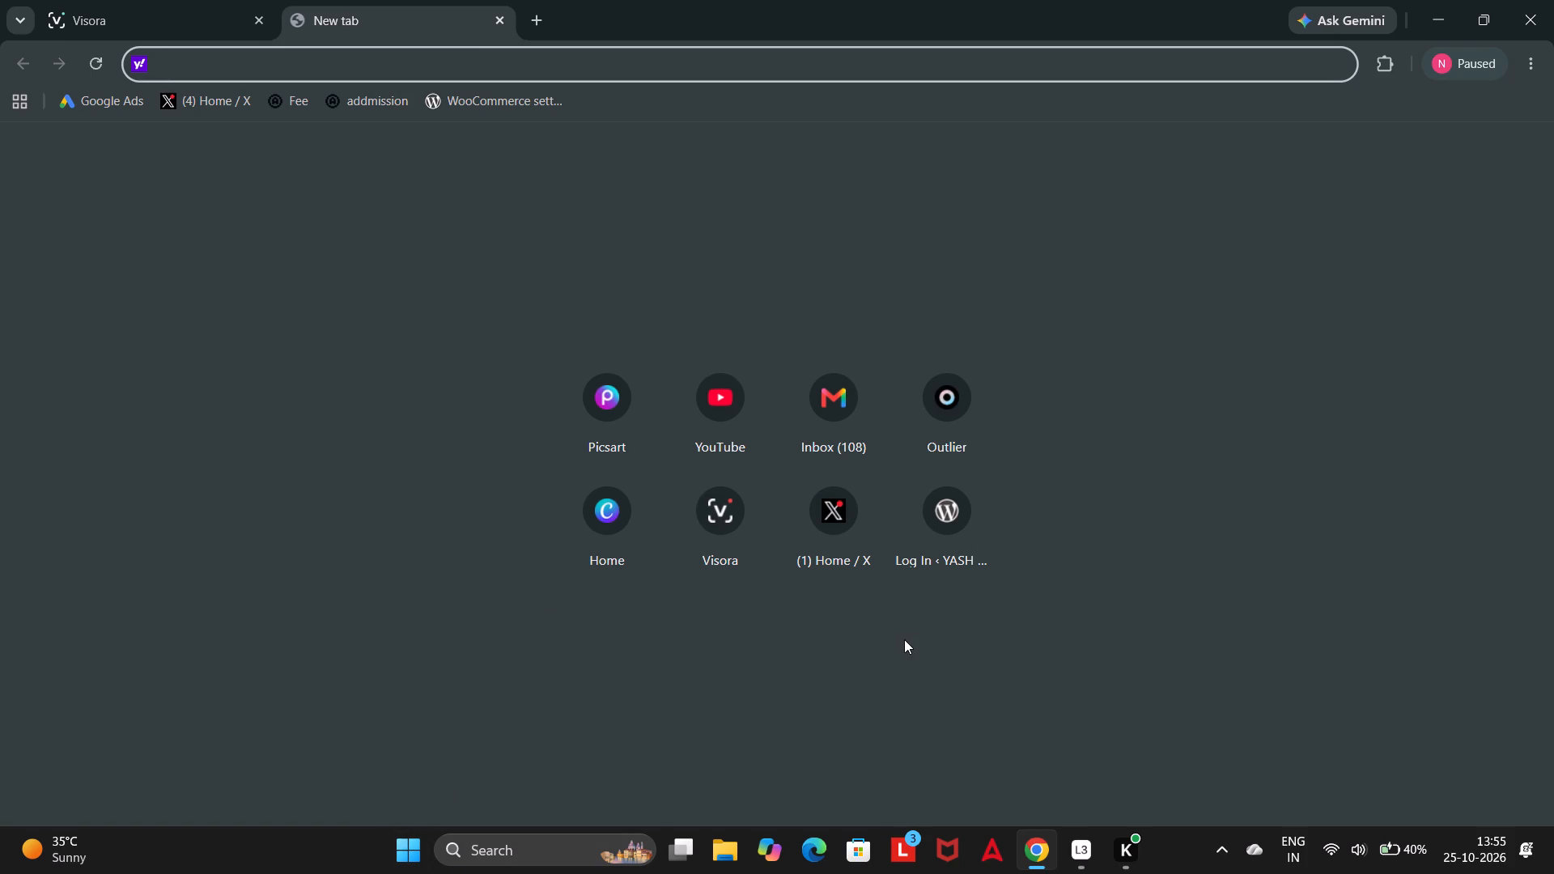
Open the Canva home page from the new browser tab.
{"action": "left_click", "coordinate": [601, 505]}
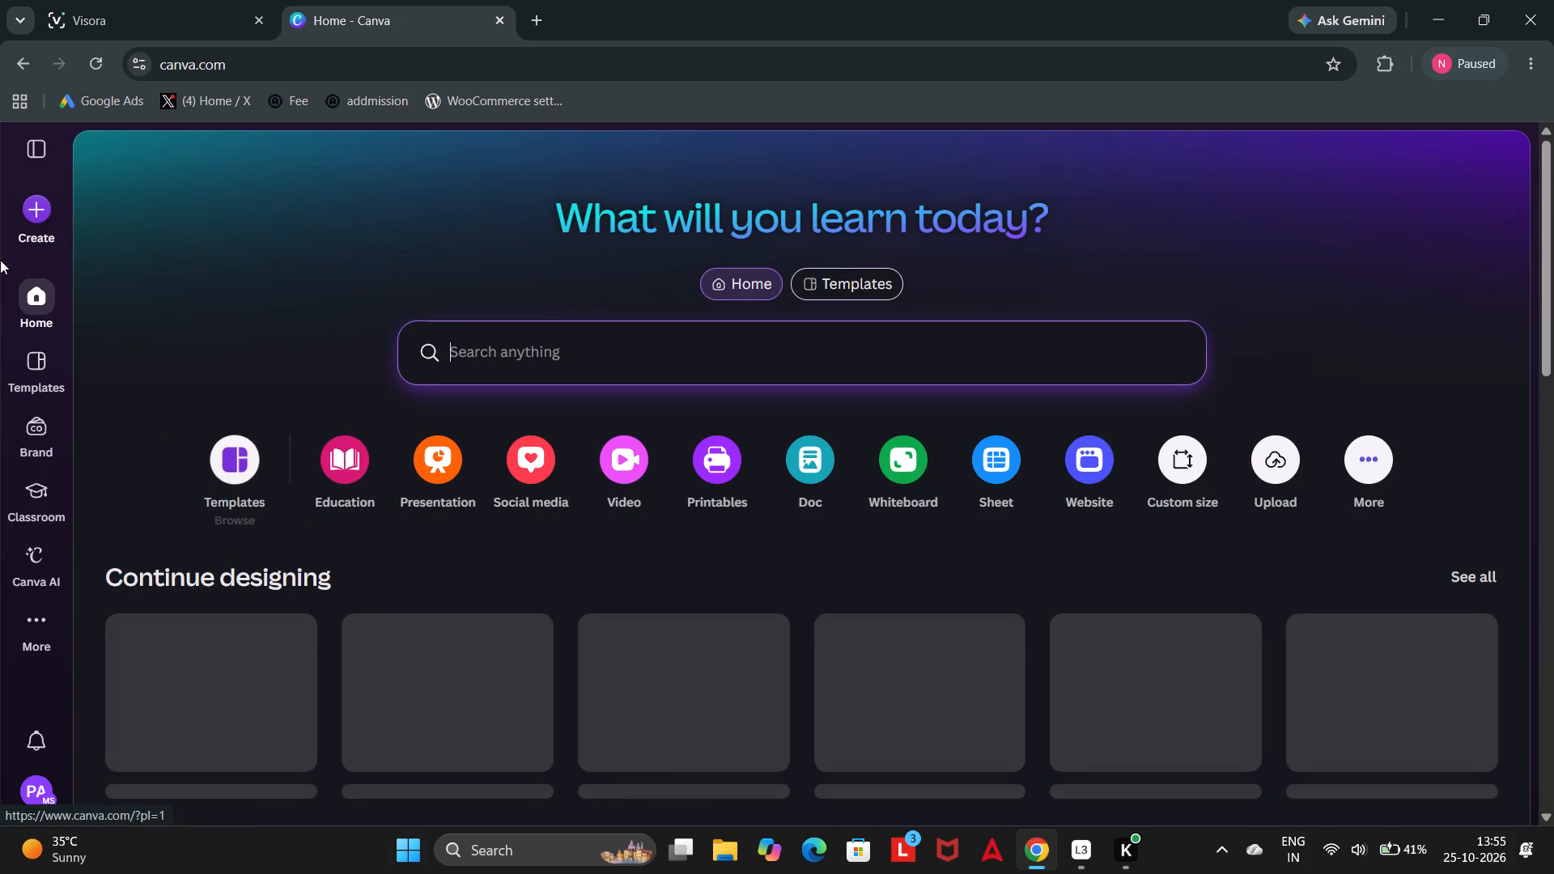
{"action": "scroll", "coordinate": [129, 321], "scroll_direction": "down", "scroll_amount": 2}
{"action": "scroll", "coordinate": [224, 406], "scroll_direction": "down", "scroll_amount": 1}
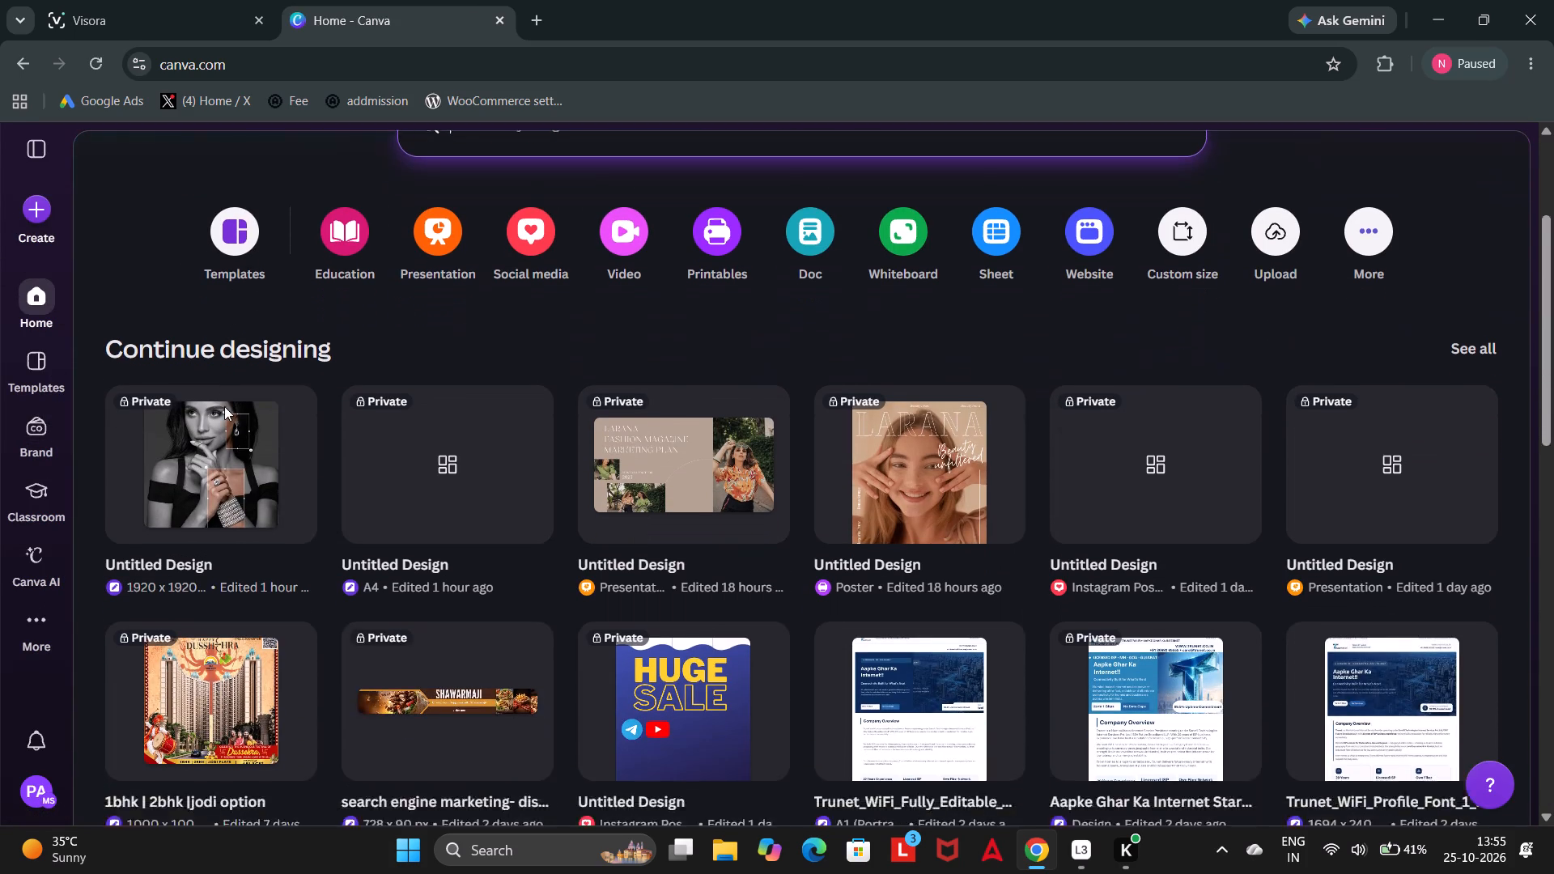
{"action": "scroll", "coordinate": [224, 410], "scroll_direction": "down", "scroll_amount": 3}
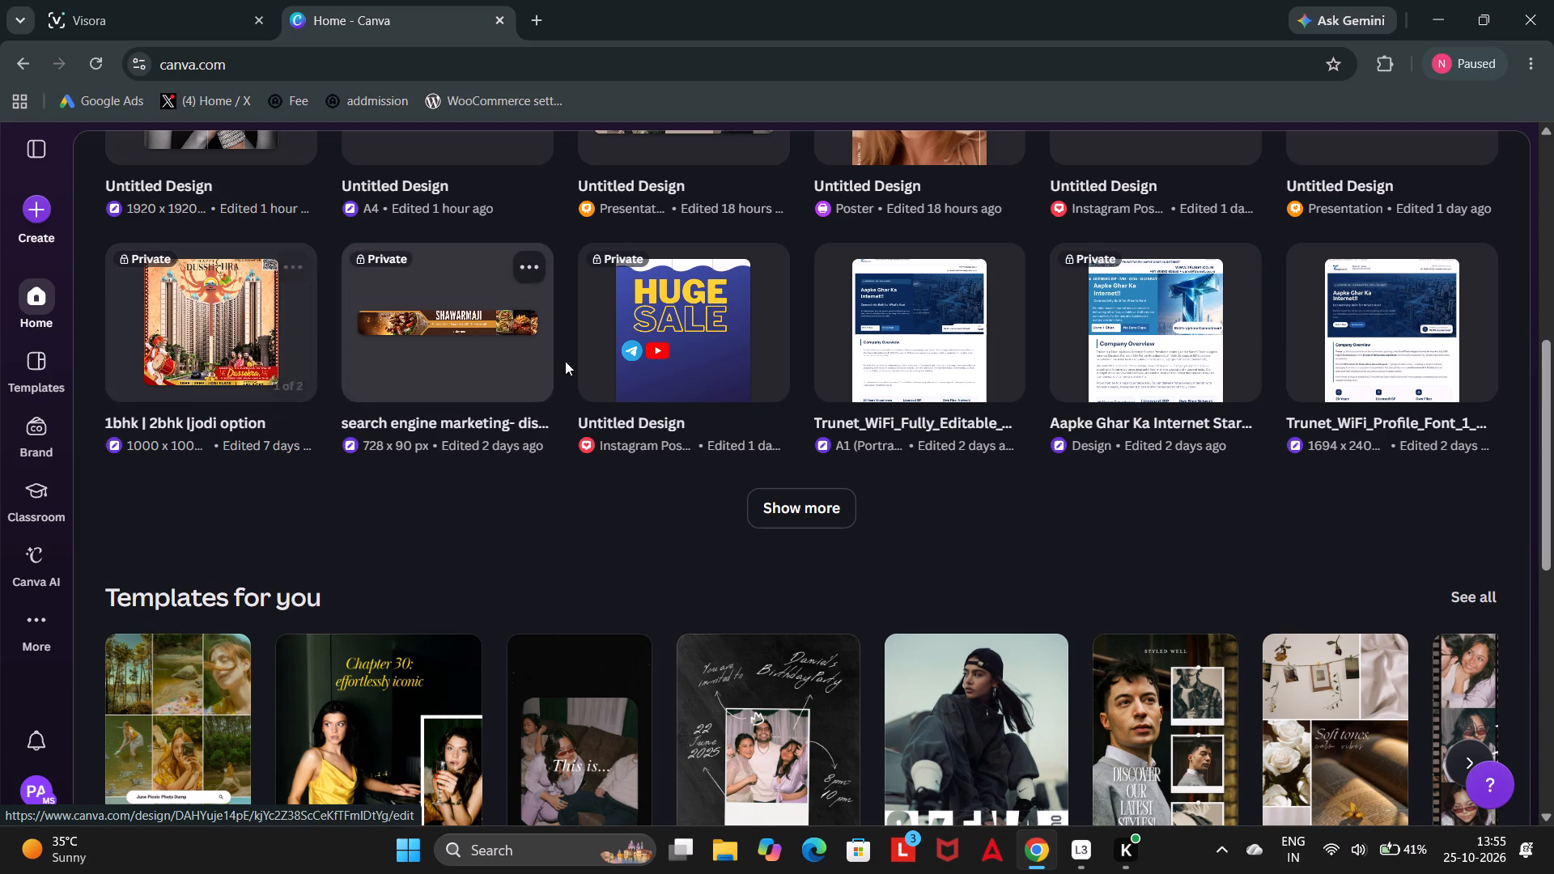
{"action": "scroll", "coordinate": [346, 397], "scroll_direction": "up", "scroll_amount": 6}
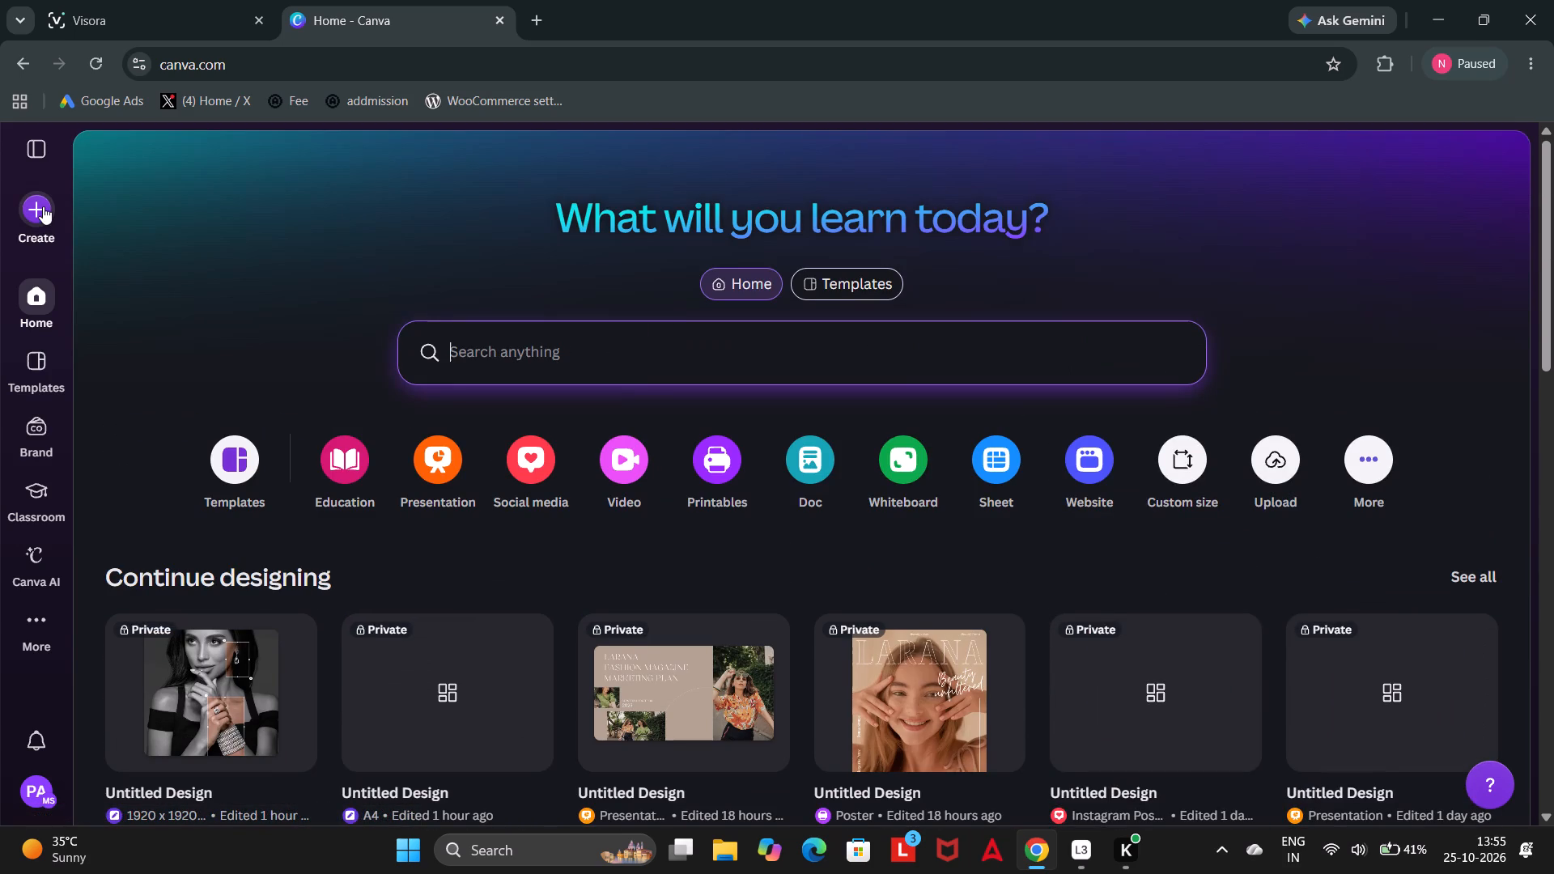
Create a new blank design of the Website type, 1366 × 768 px.
{"action": "left_click", "coordinate": [42, 206]}
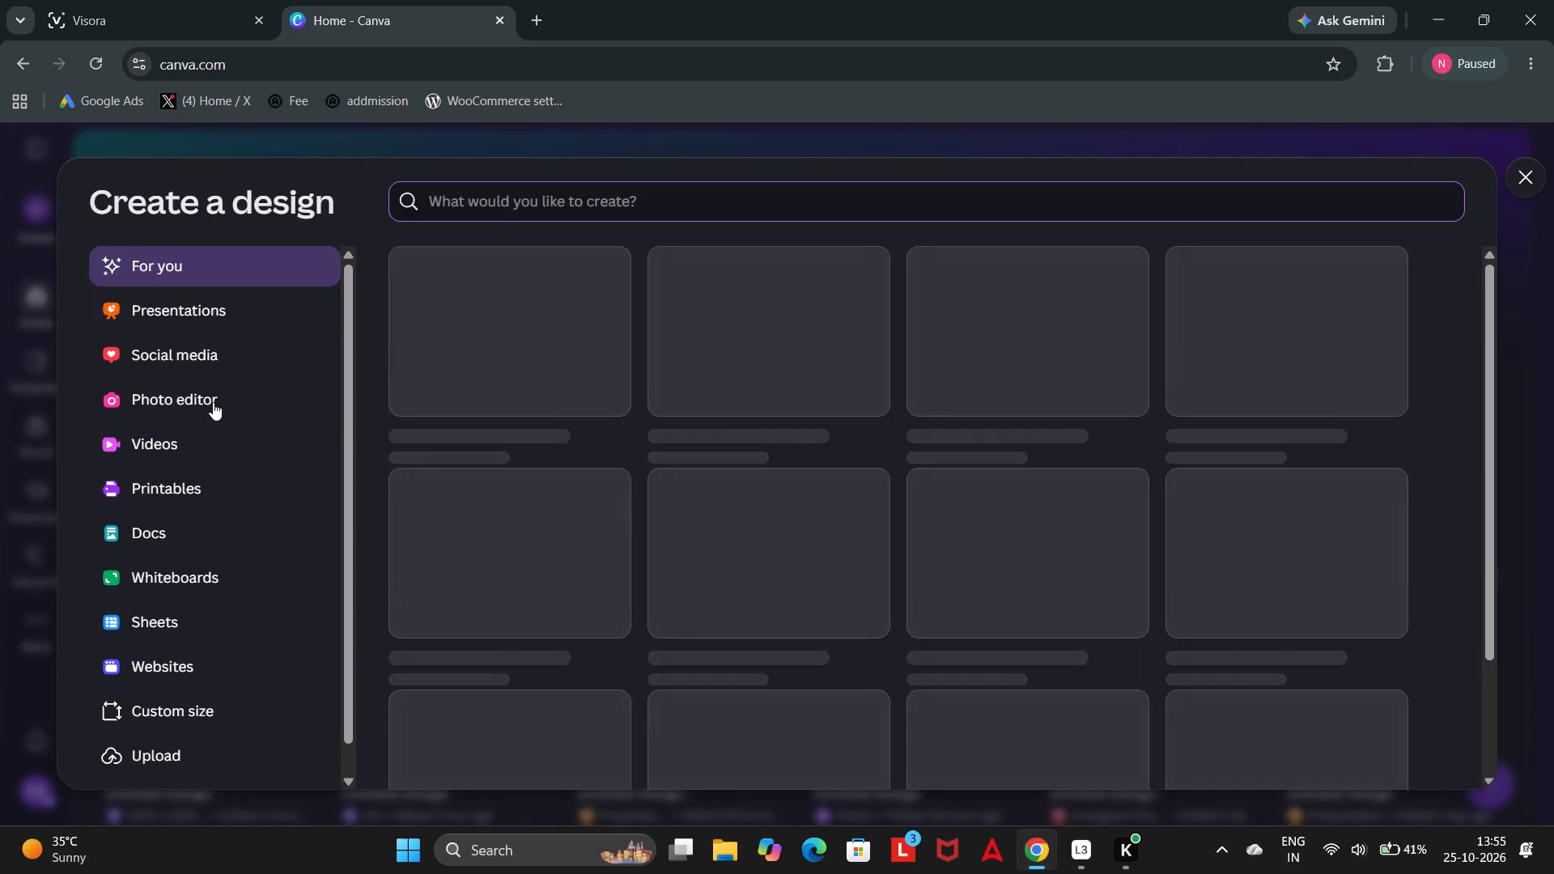
{"action": "scroll", "coordinate": [214, 417], "scroll_direction": "down", "scroll_amount": 2}
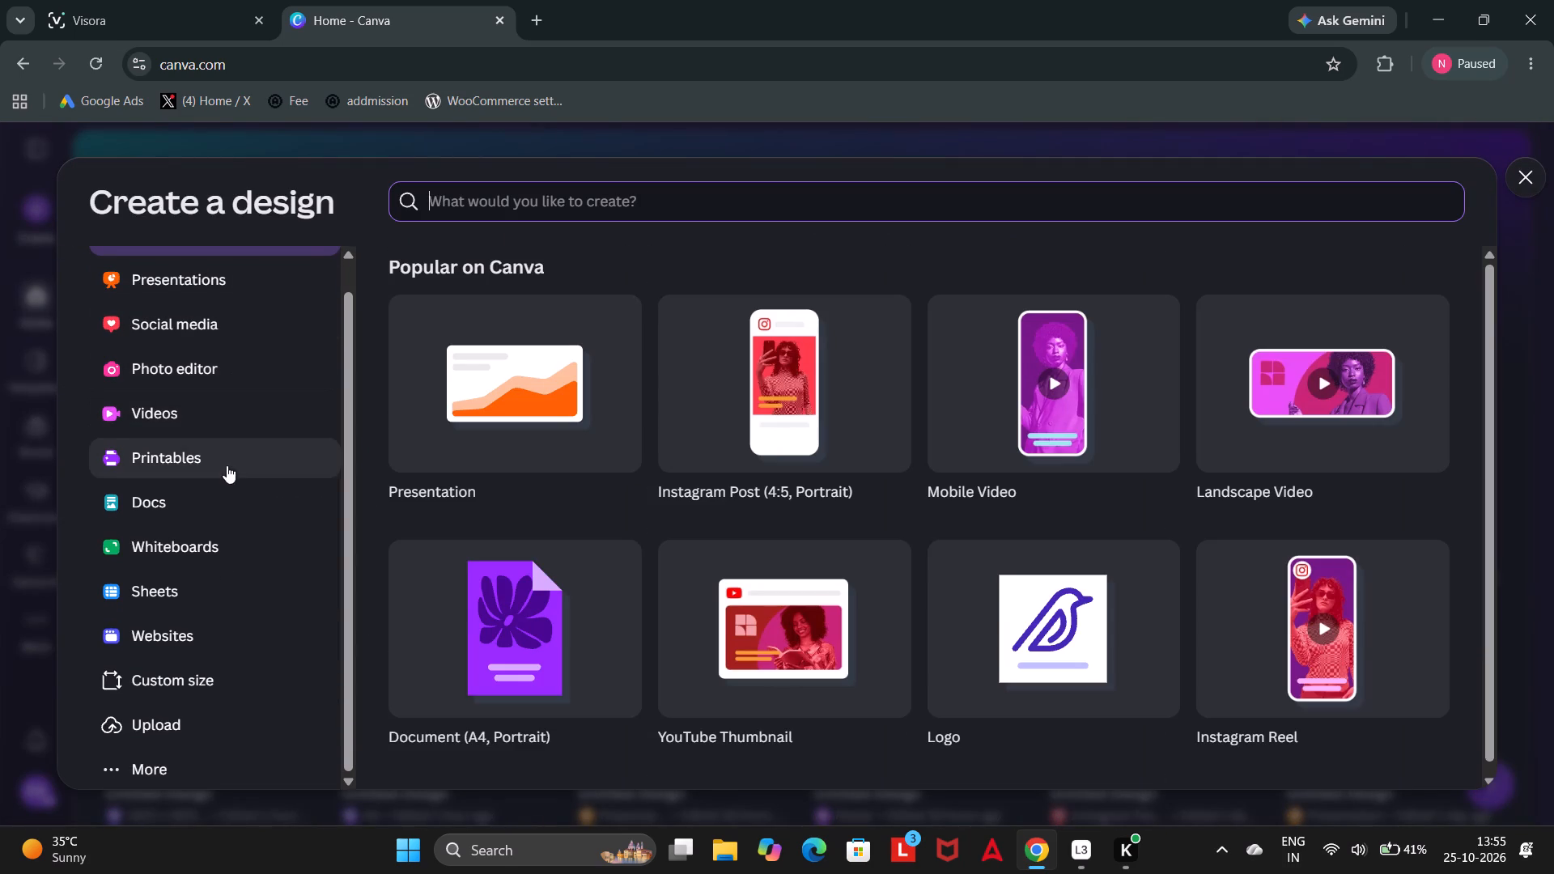
{"action": "scroll", "coordinate": [205, 655], "scroll_direction": "down", "scroll_amount": 3}
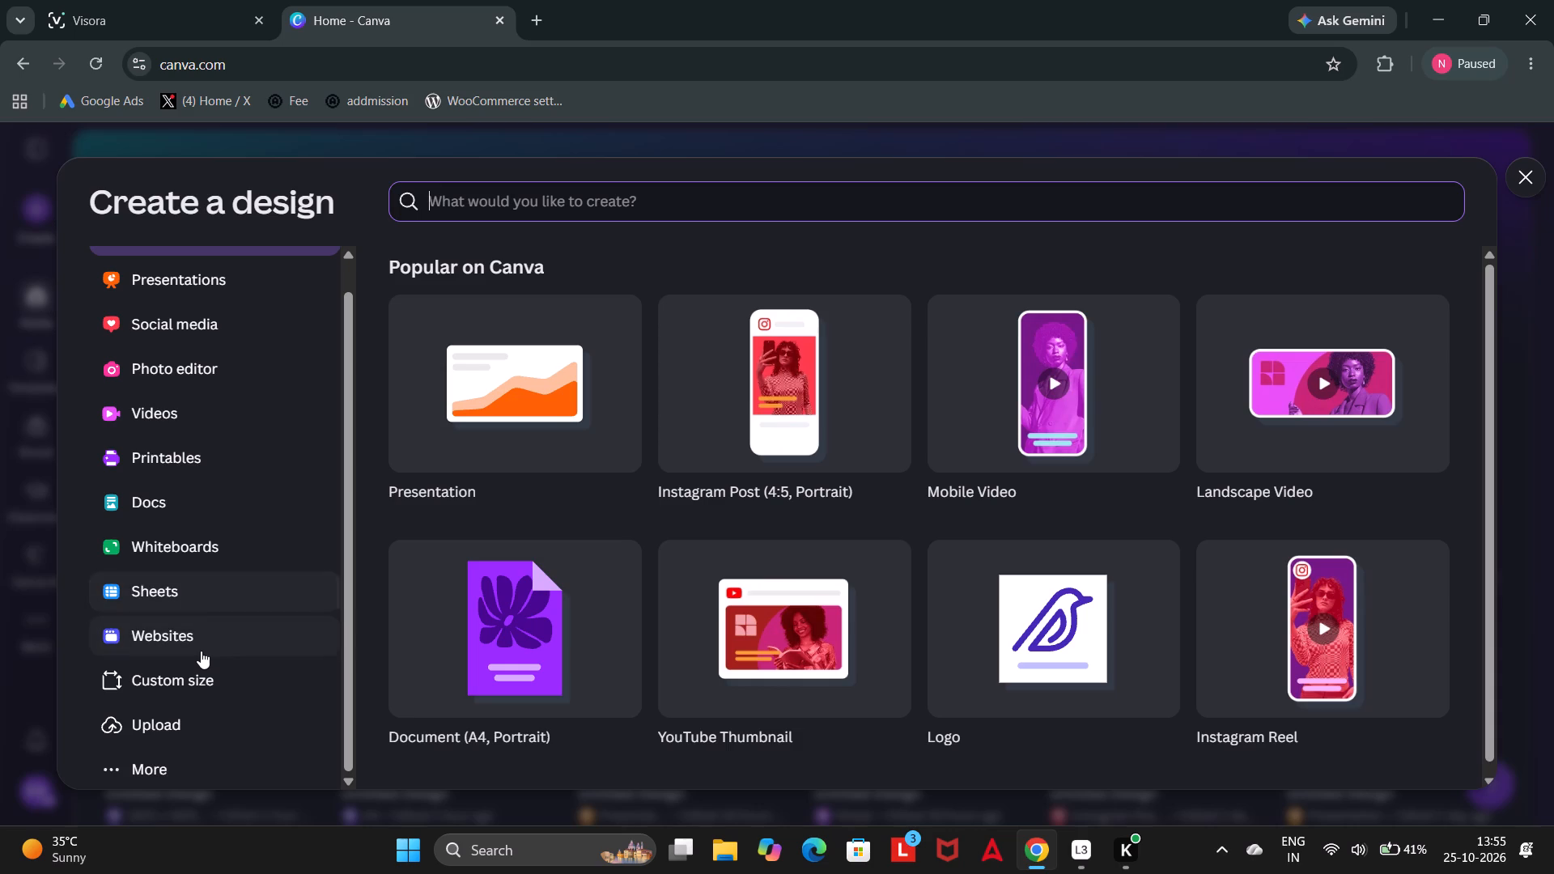
{"action": "left_click", "coordinate": [201, 651]}
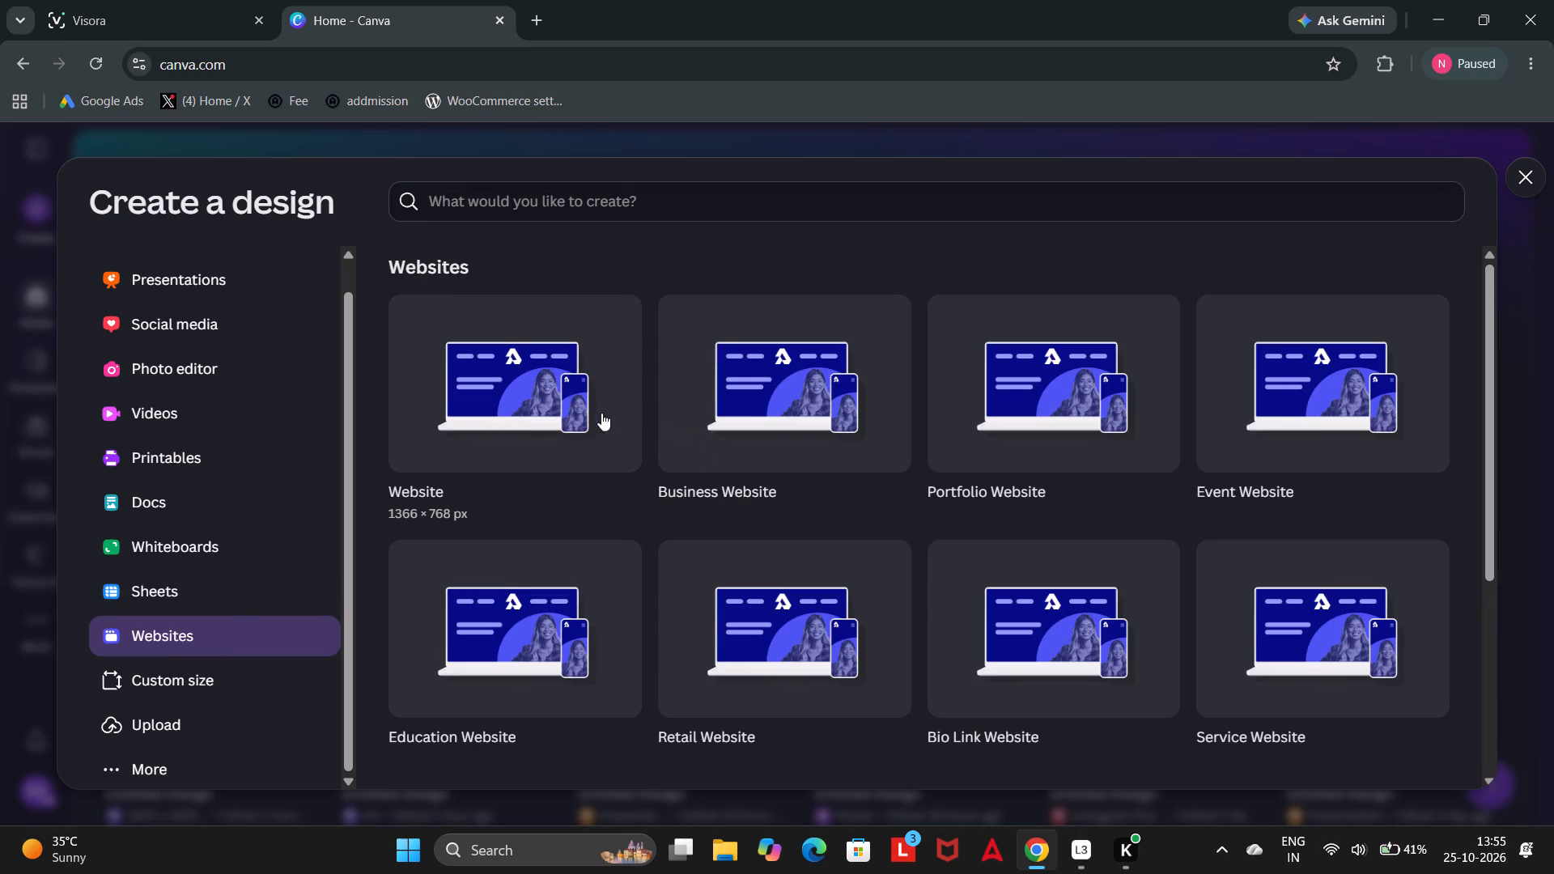
{"action": "scroll", "coordinate": [525, 432], "scroll_direction": "down", "scroll_amount": 3}
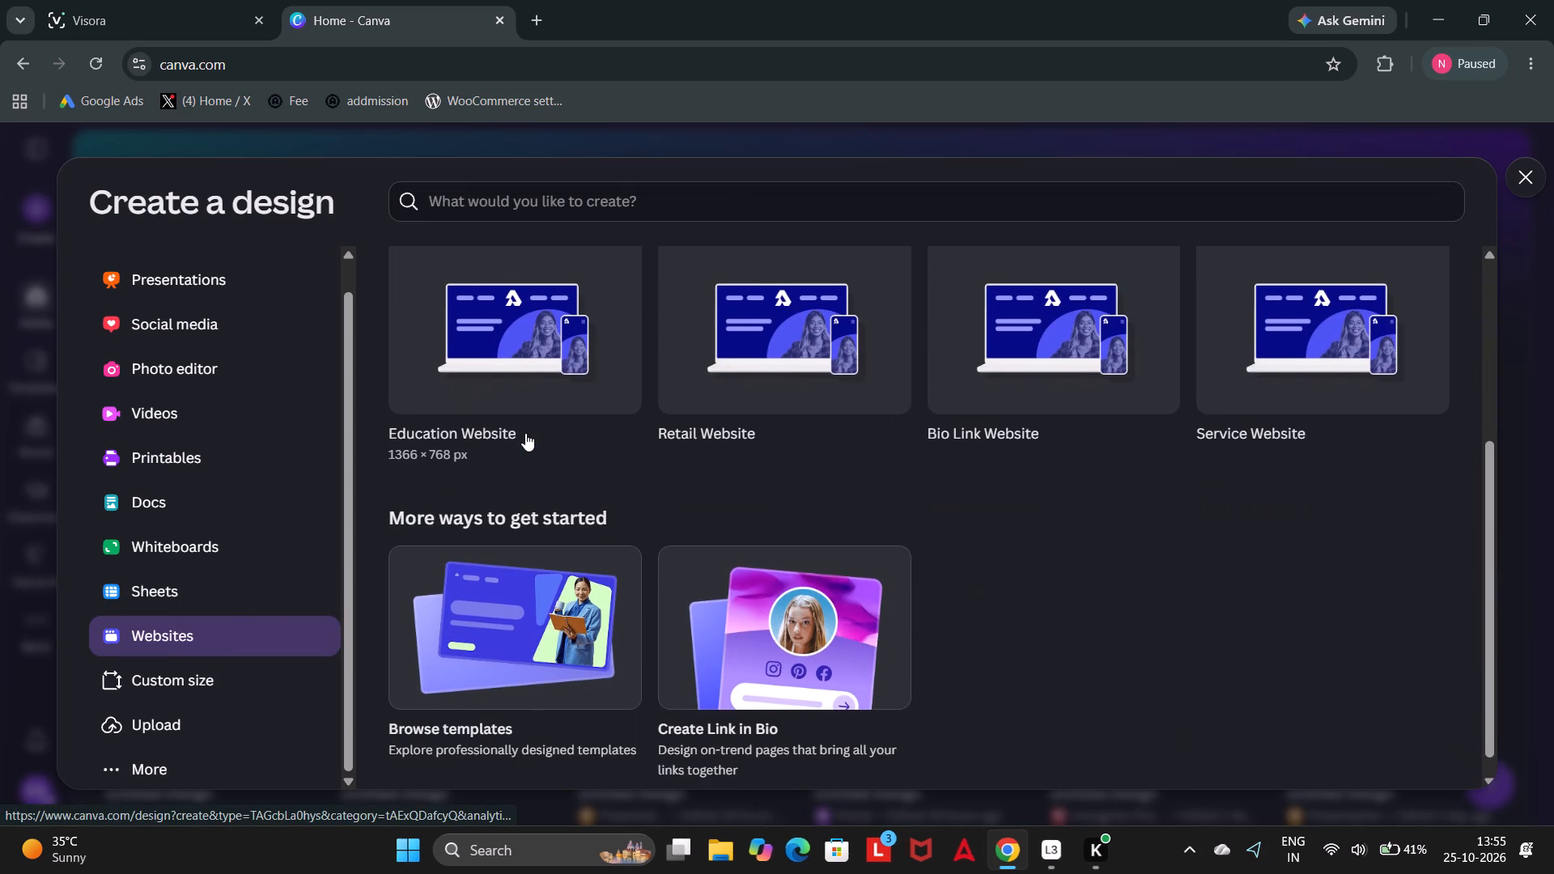
{"action": "scroll", "coordinate": [525, 433], "scroll_direction": "up", "scroll_amount": 4}
{"action": "left_click", "coordinate": [525, 433]}
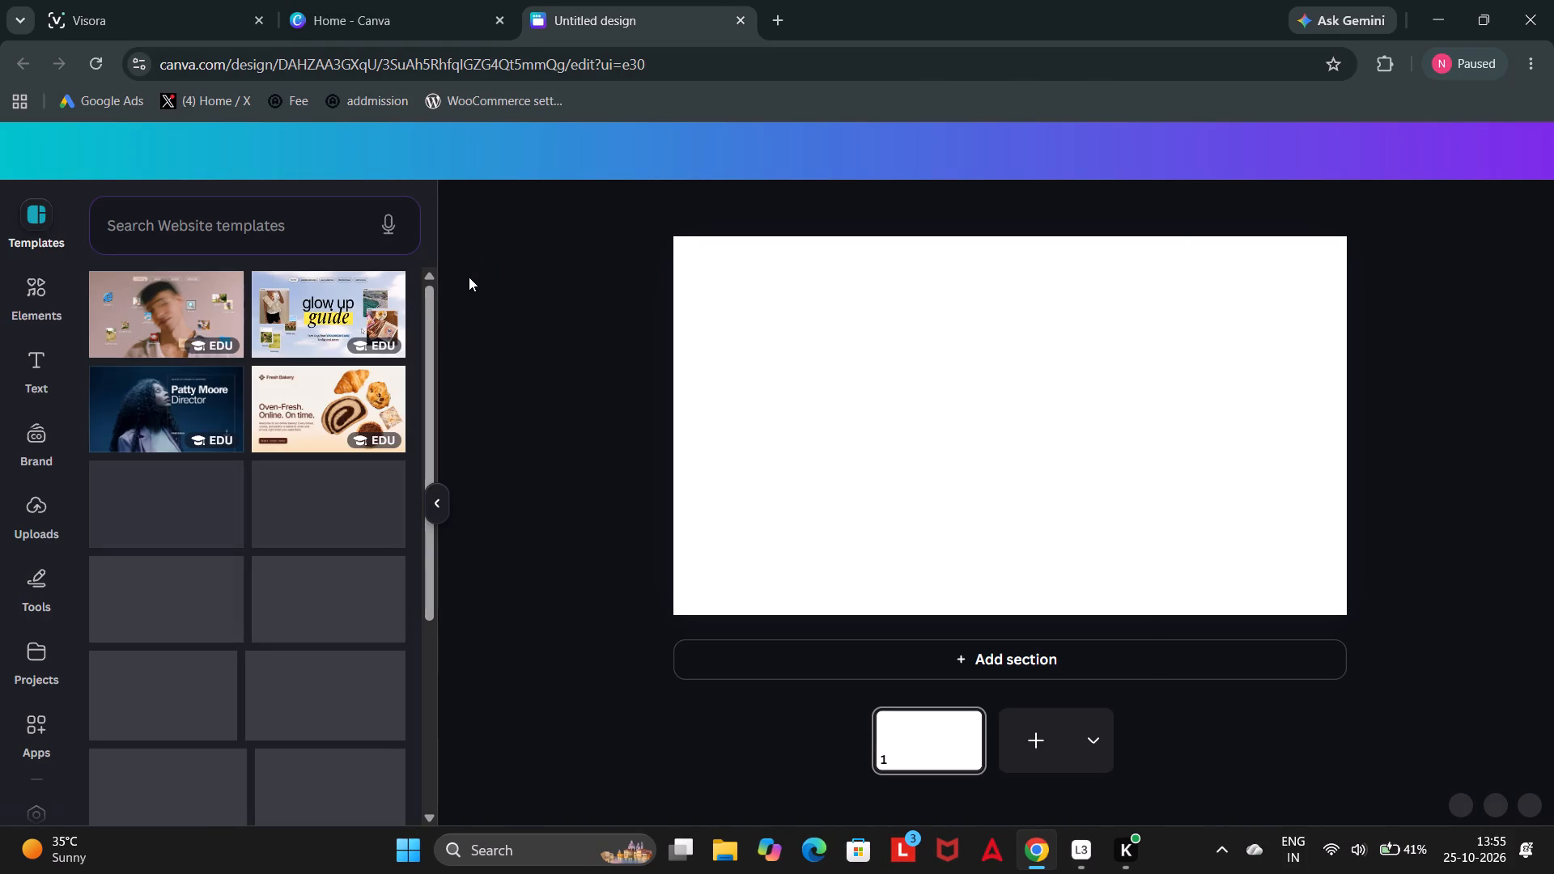
Apply page 1 of the Product/Service Landing Page Website in Black Blue Techflux Style template to the blank page.
{"action": "scroll", "coordinate": [251, 525], "scroll_direction": "down", "scroll_amount": 3}
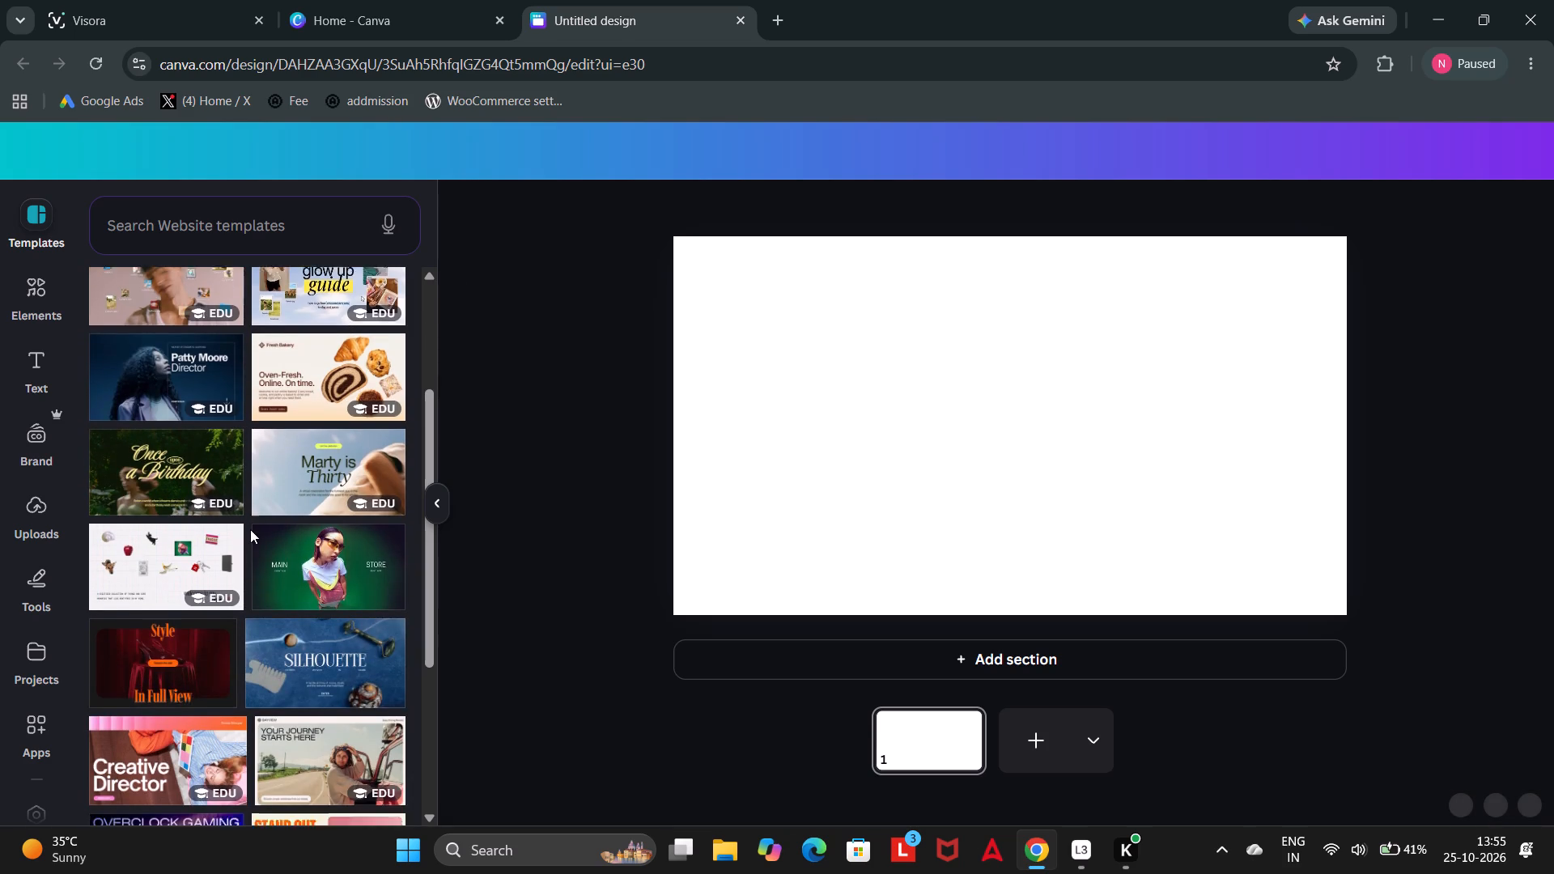
{"action": "scroll", "coordinate": [250, 529], "scroll_direction": "down", "scroll_amount": 10}
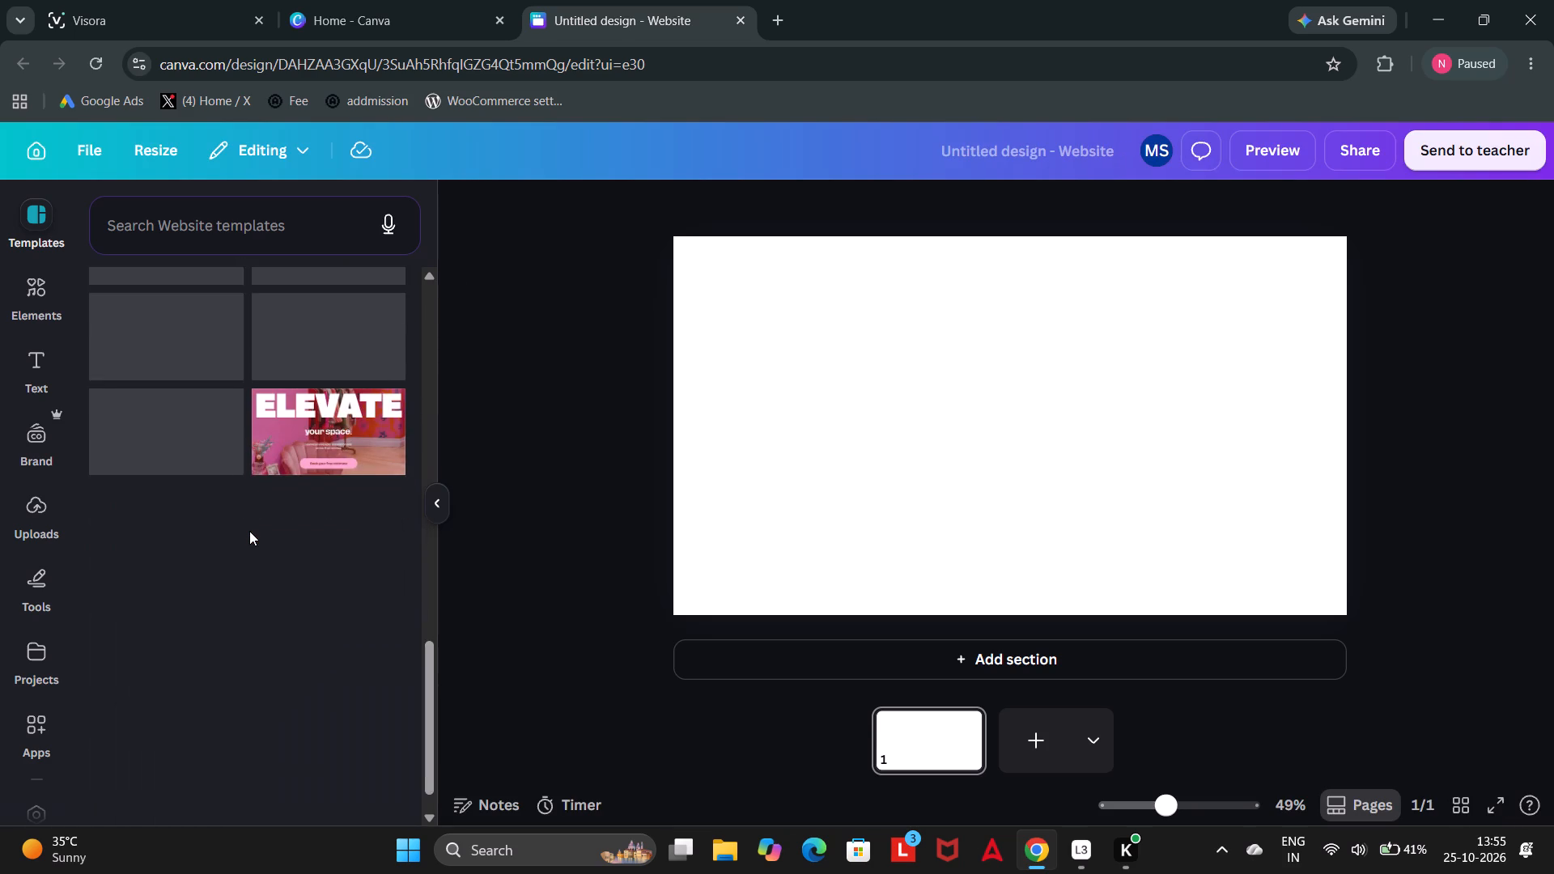
{"action": "scroll", "coordinate": [249, 531], "scroll_direction": "down", "scroll_amount": 5}
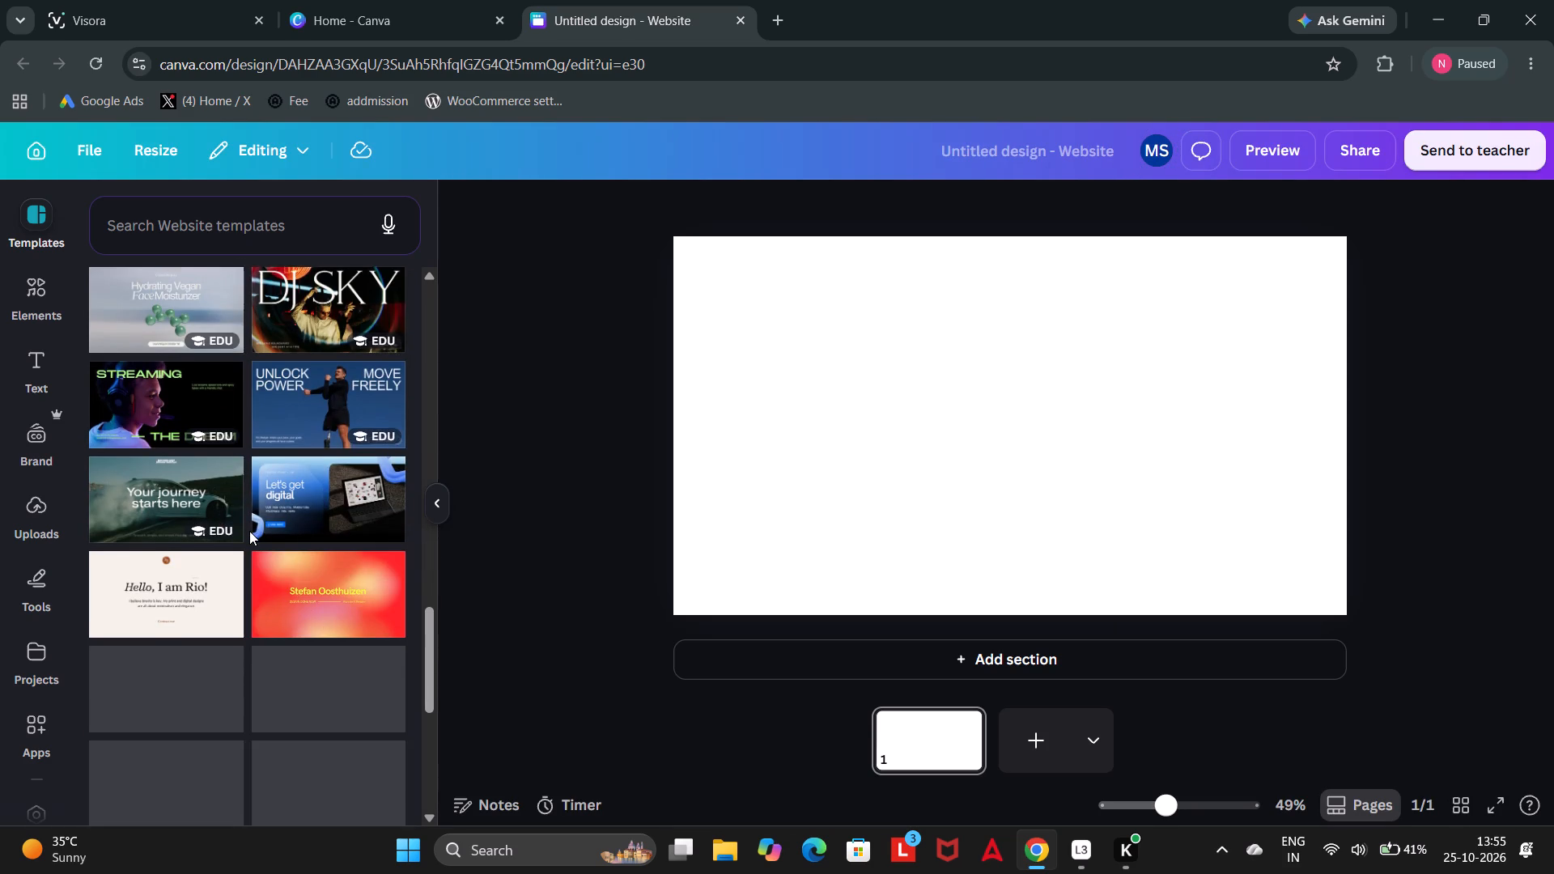
{"action": "scroll", "coordinate": [249, 531], "scroll_direction": "down", "scroll_amount": 5}
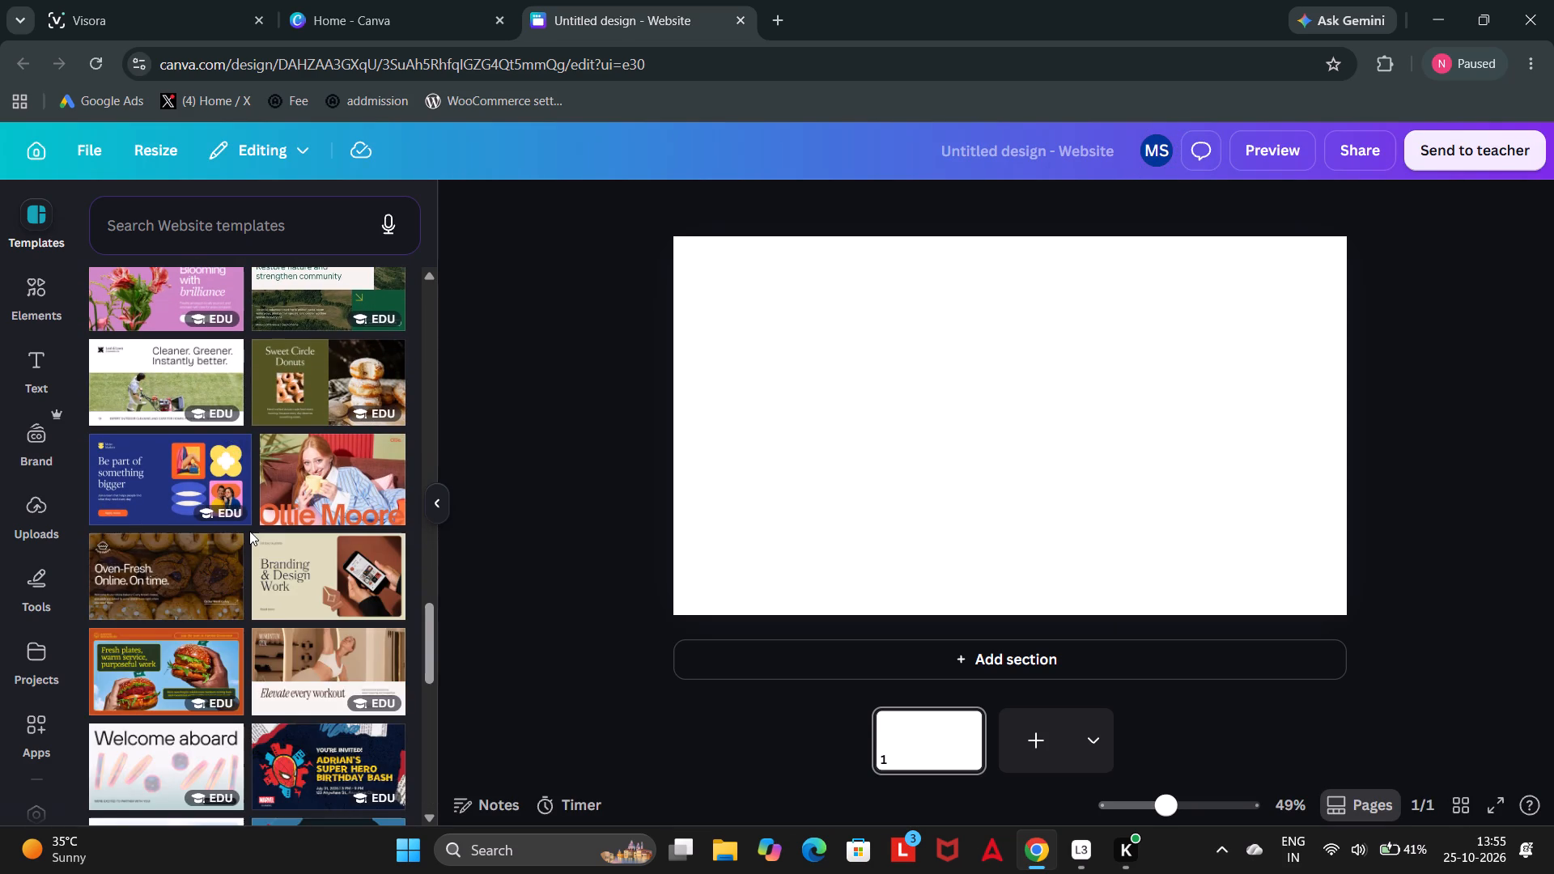
{"action": "scroll", "coordinate": [249, 531], "scroll_direction": "up", "scroll_amount": 5}
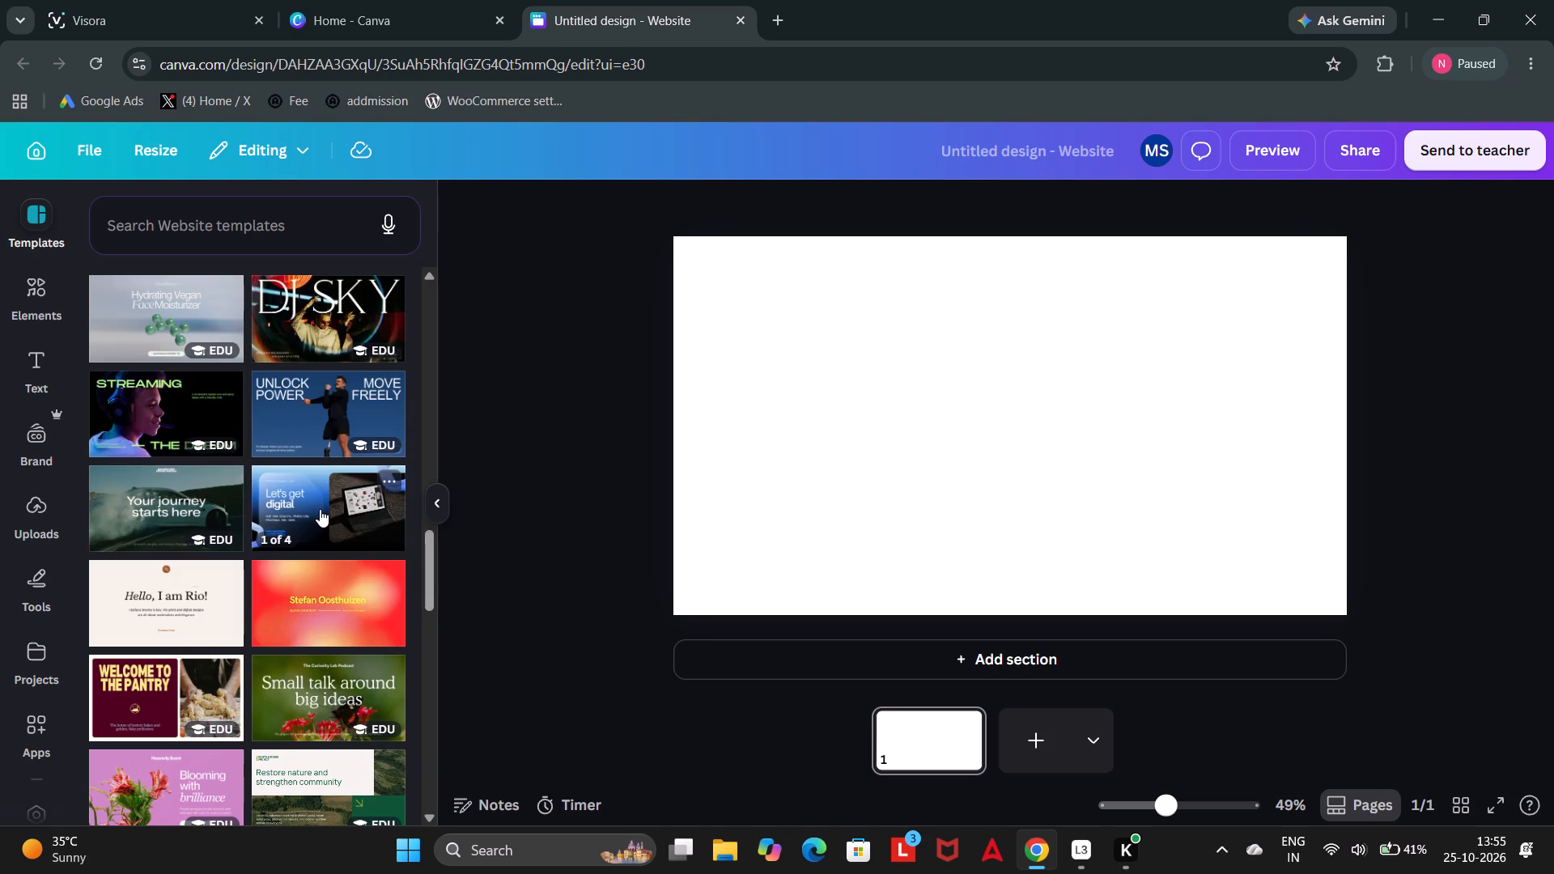
{"action": "left_click", "coordinate": [320, 509]}
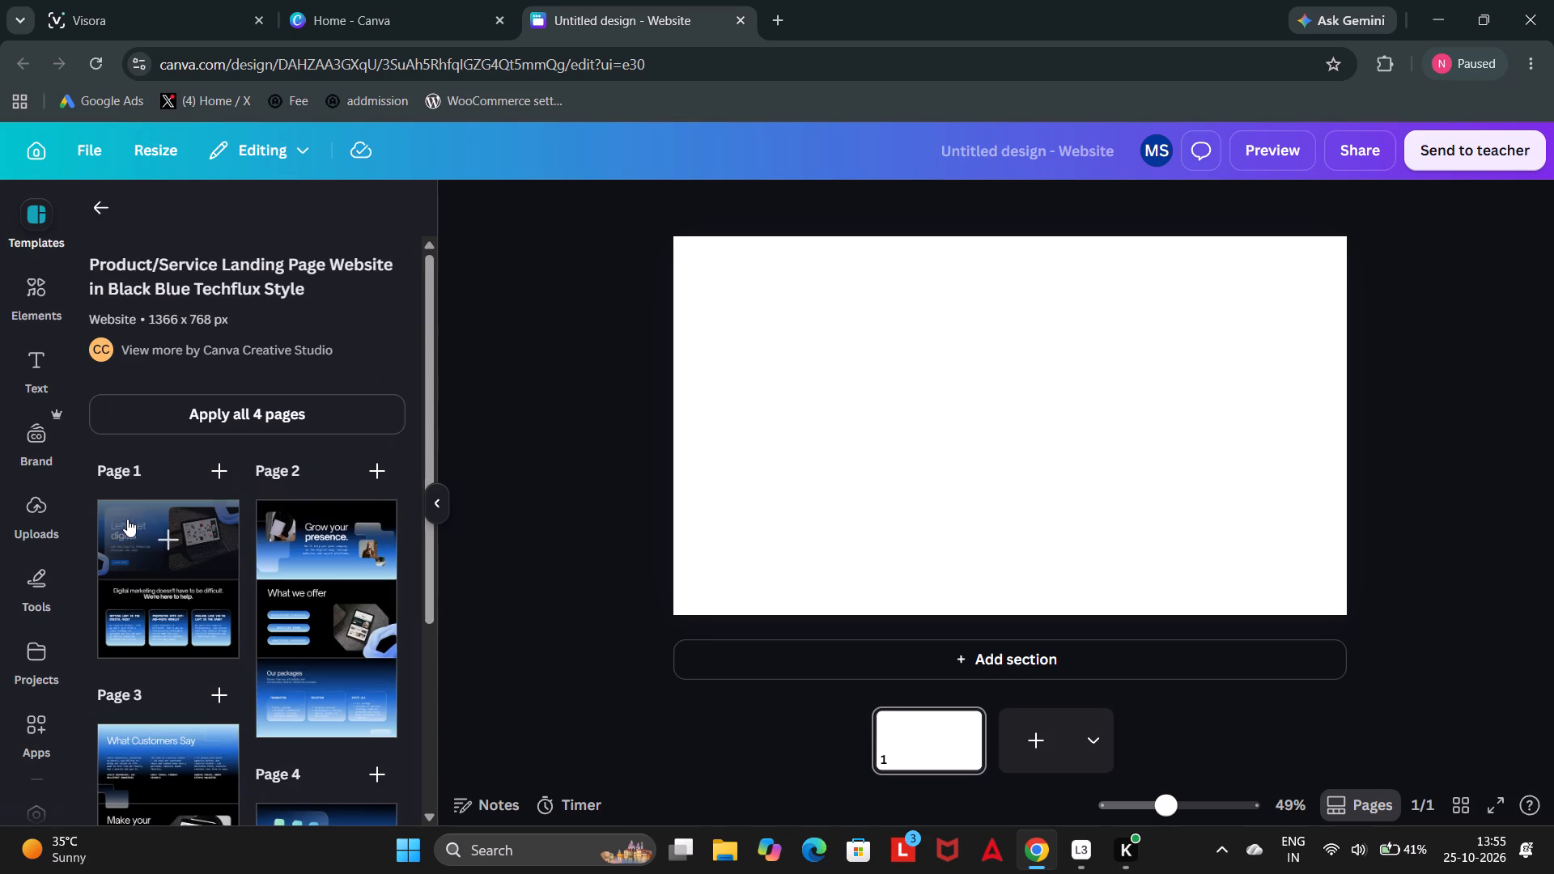
{"action": "left_click", "coordinate": [129, 534]}
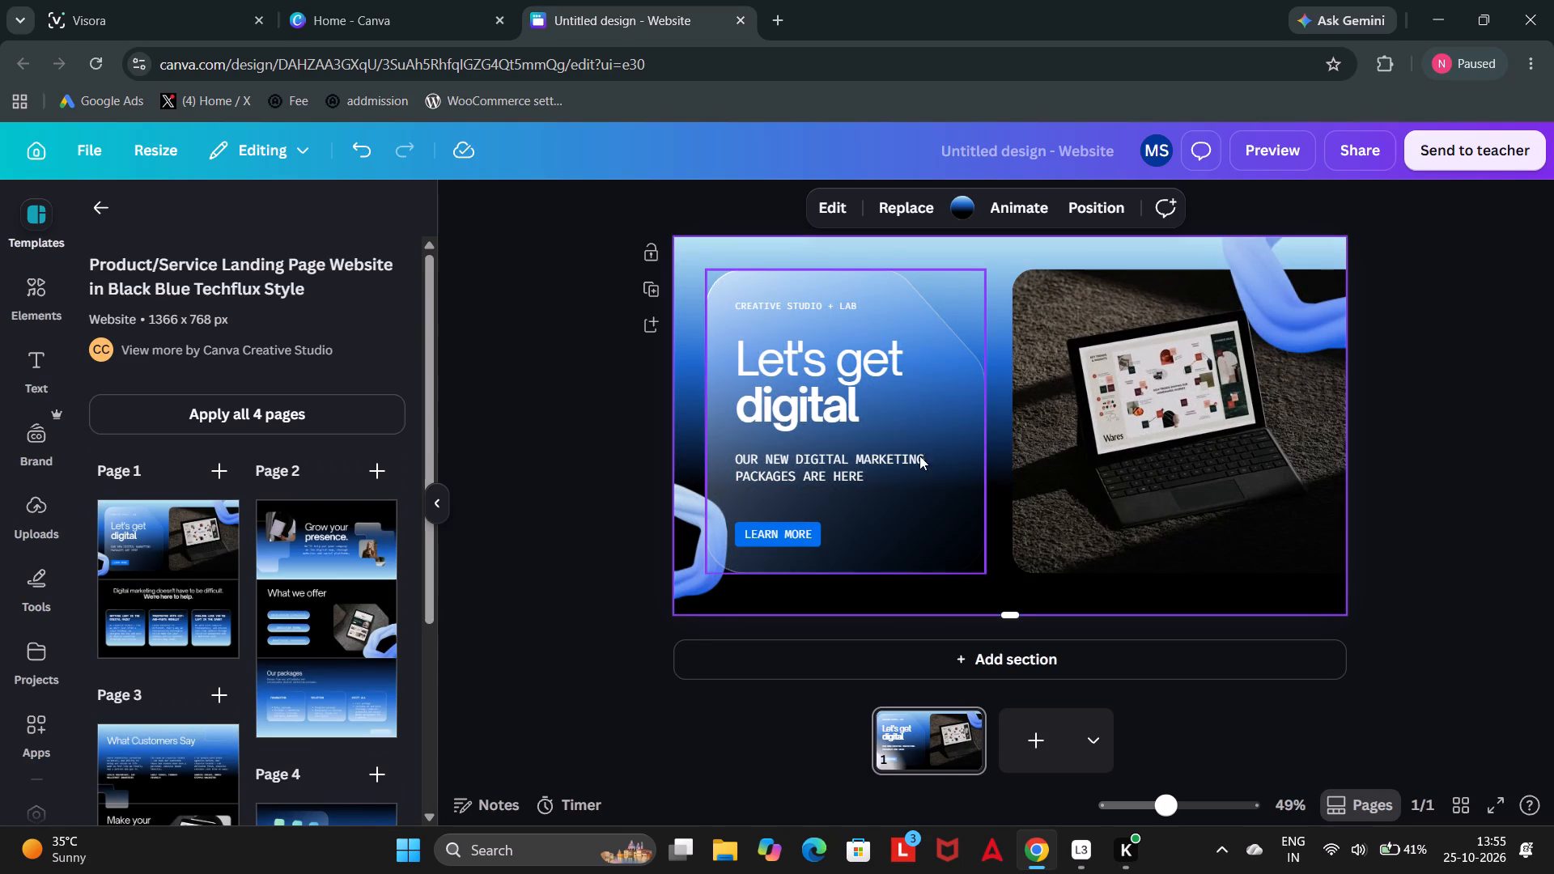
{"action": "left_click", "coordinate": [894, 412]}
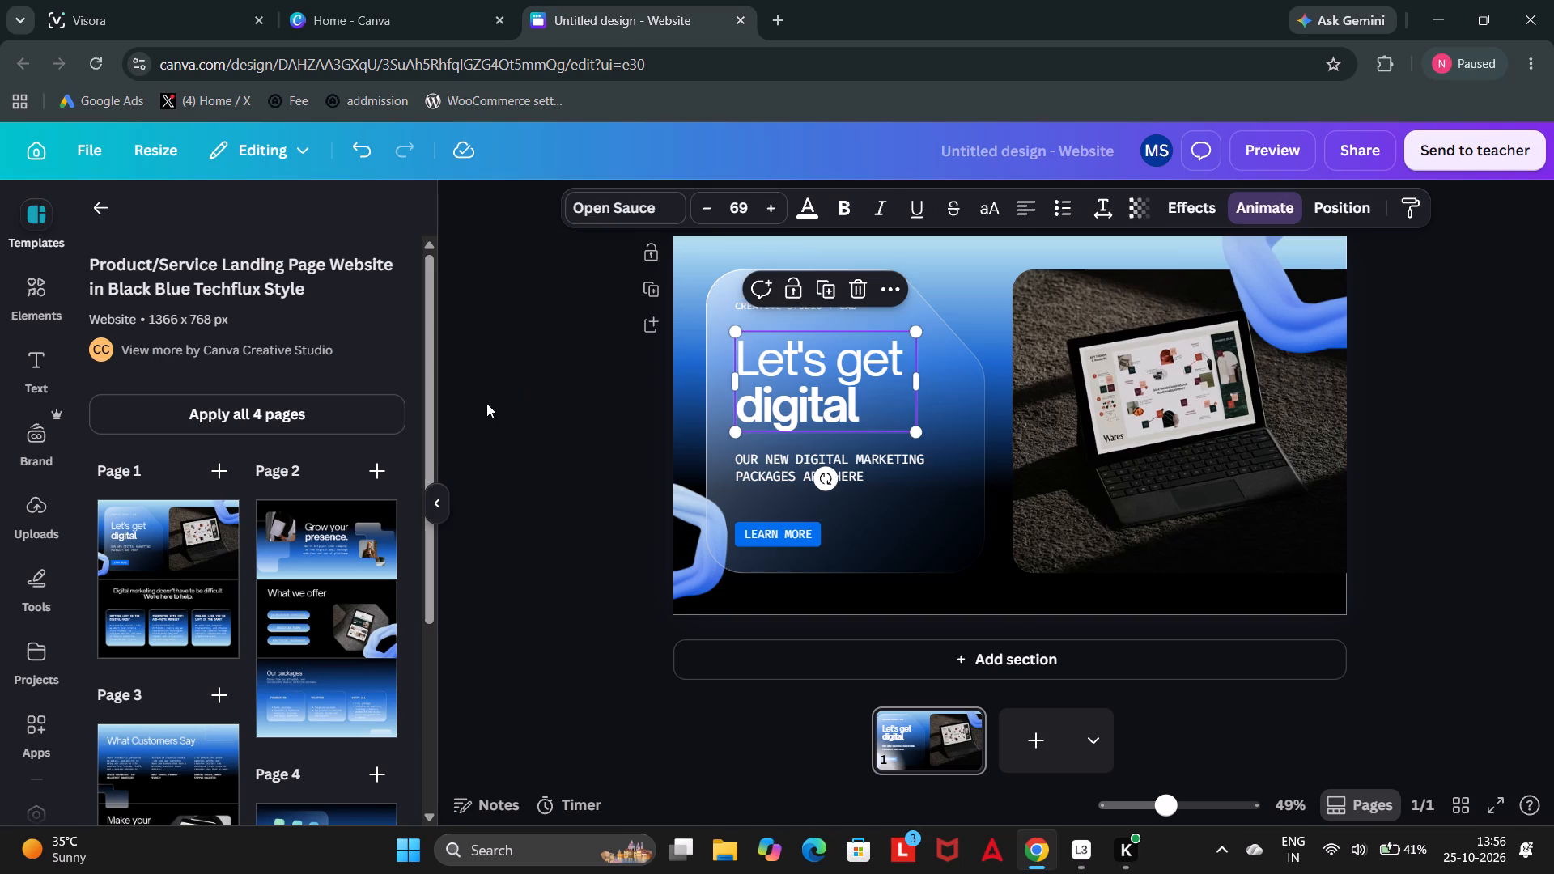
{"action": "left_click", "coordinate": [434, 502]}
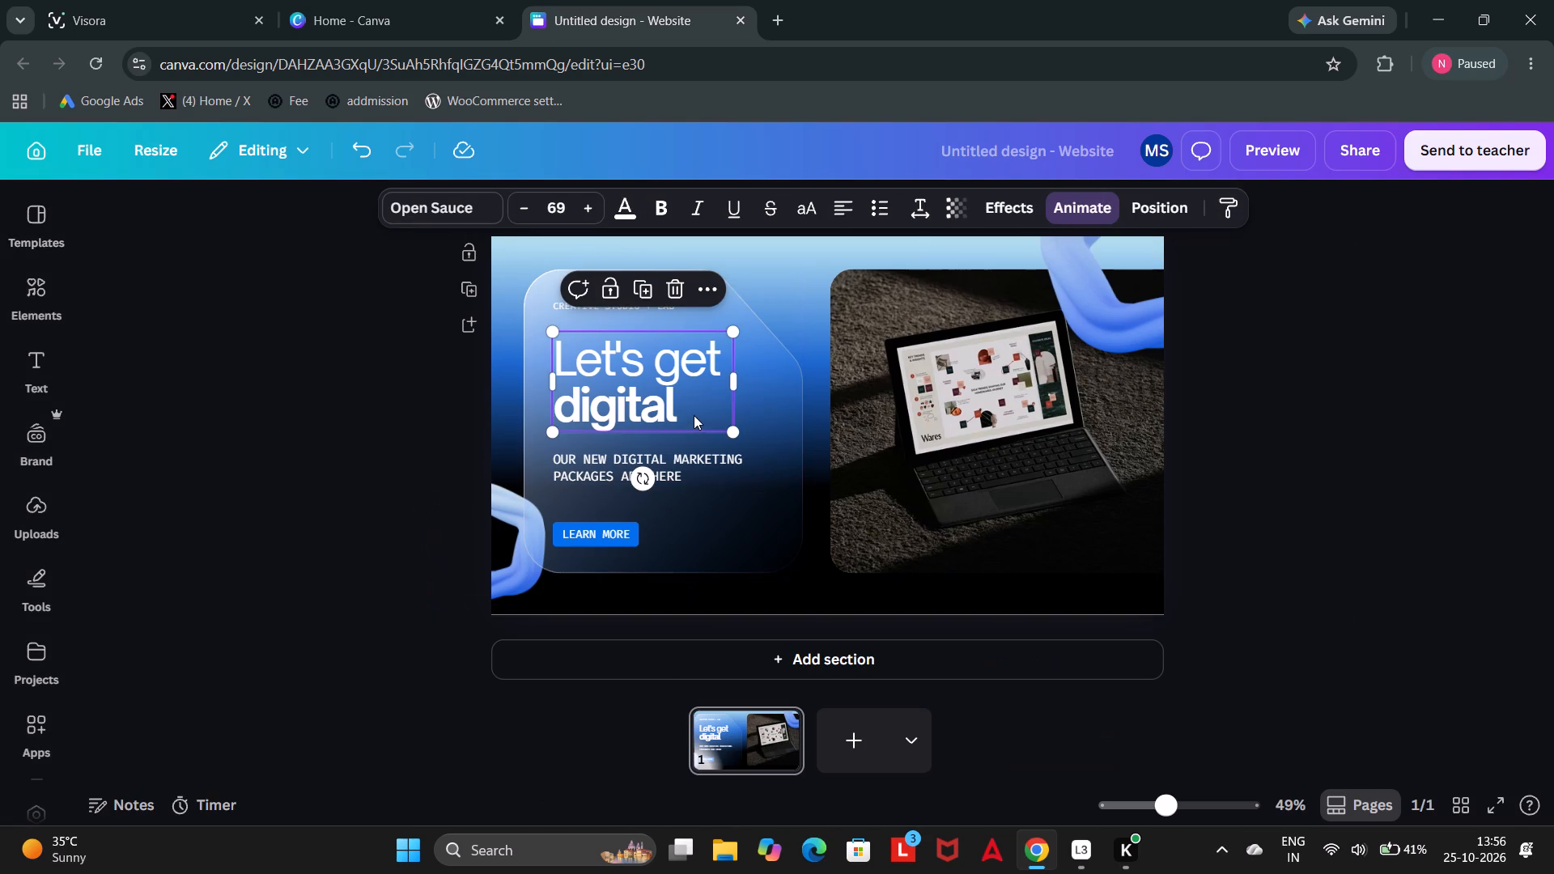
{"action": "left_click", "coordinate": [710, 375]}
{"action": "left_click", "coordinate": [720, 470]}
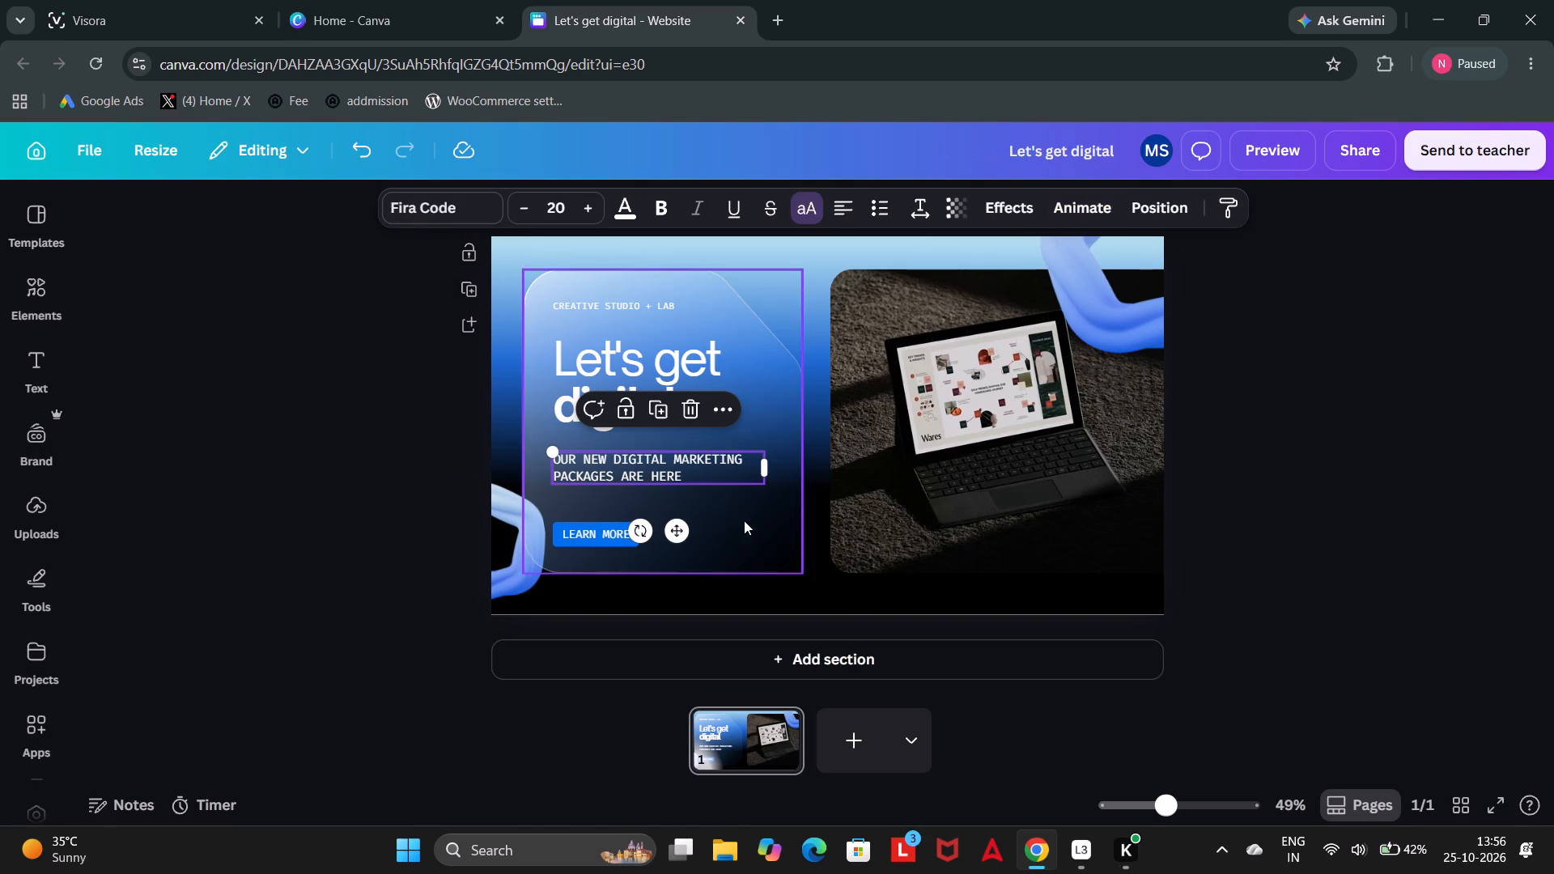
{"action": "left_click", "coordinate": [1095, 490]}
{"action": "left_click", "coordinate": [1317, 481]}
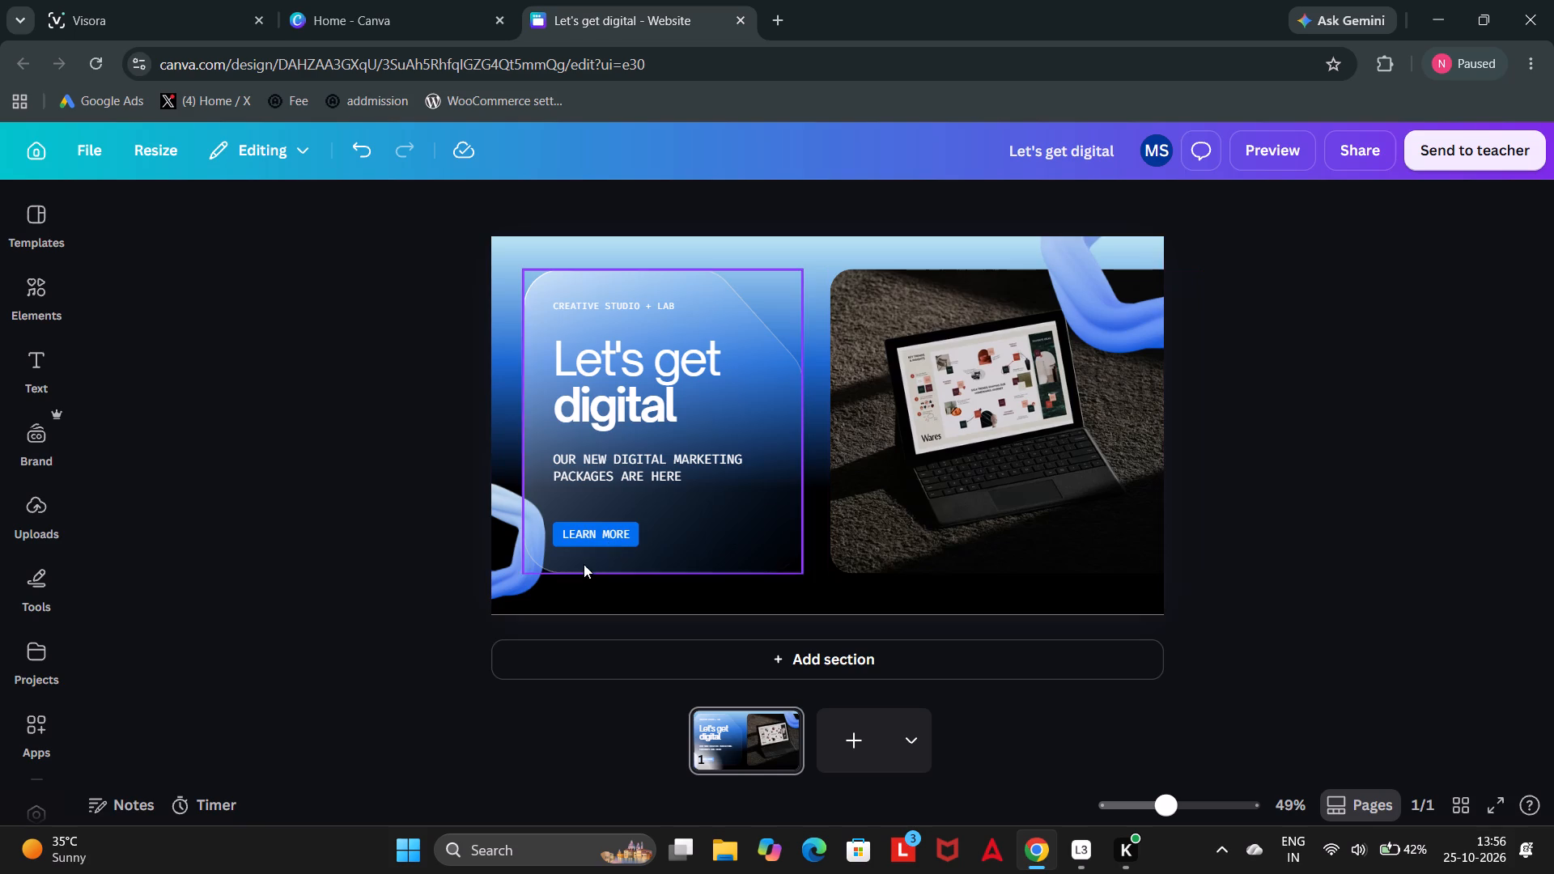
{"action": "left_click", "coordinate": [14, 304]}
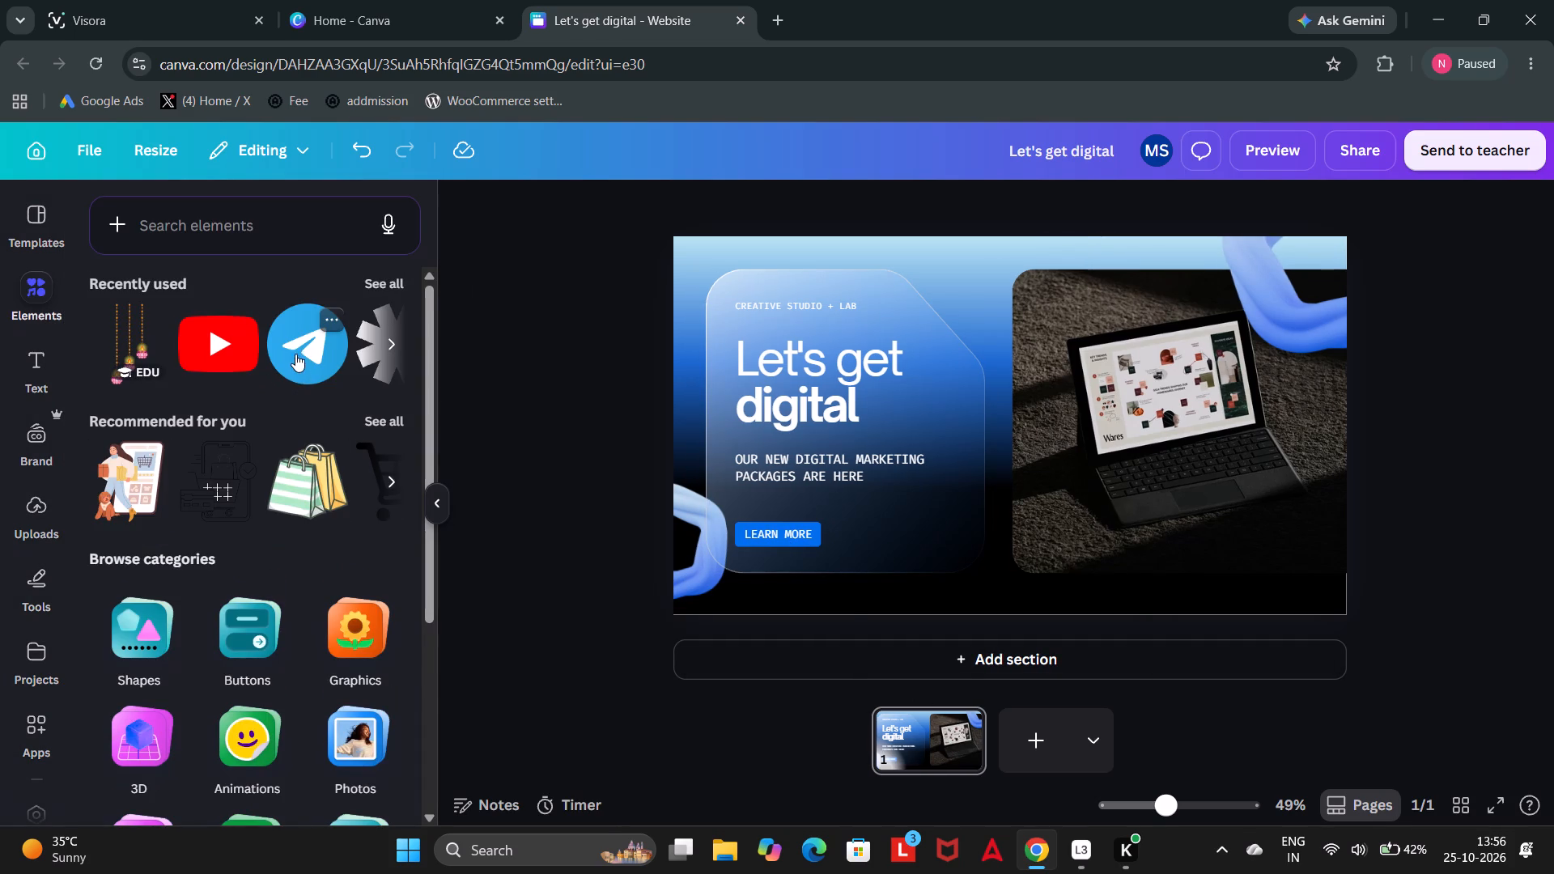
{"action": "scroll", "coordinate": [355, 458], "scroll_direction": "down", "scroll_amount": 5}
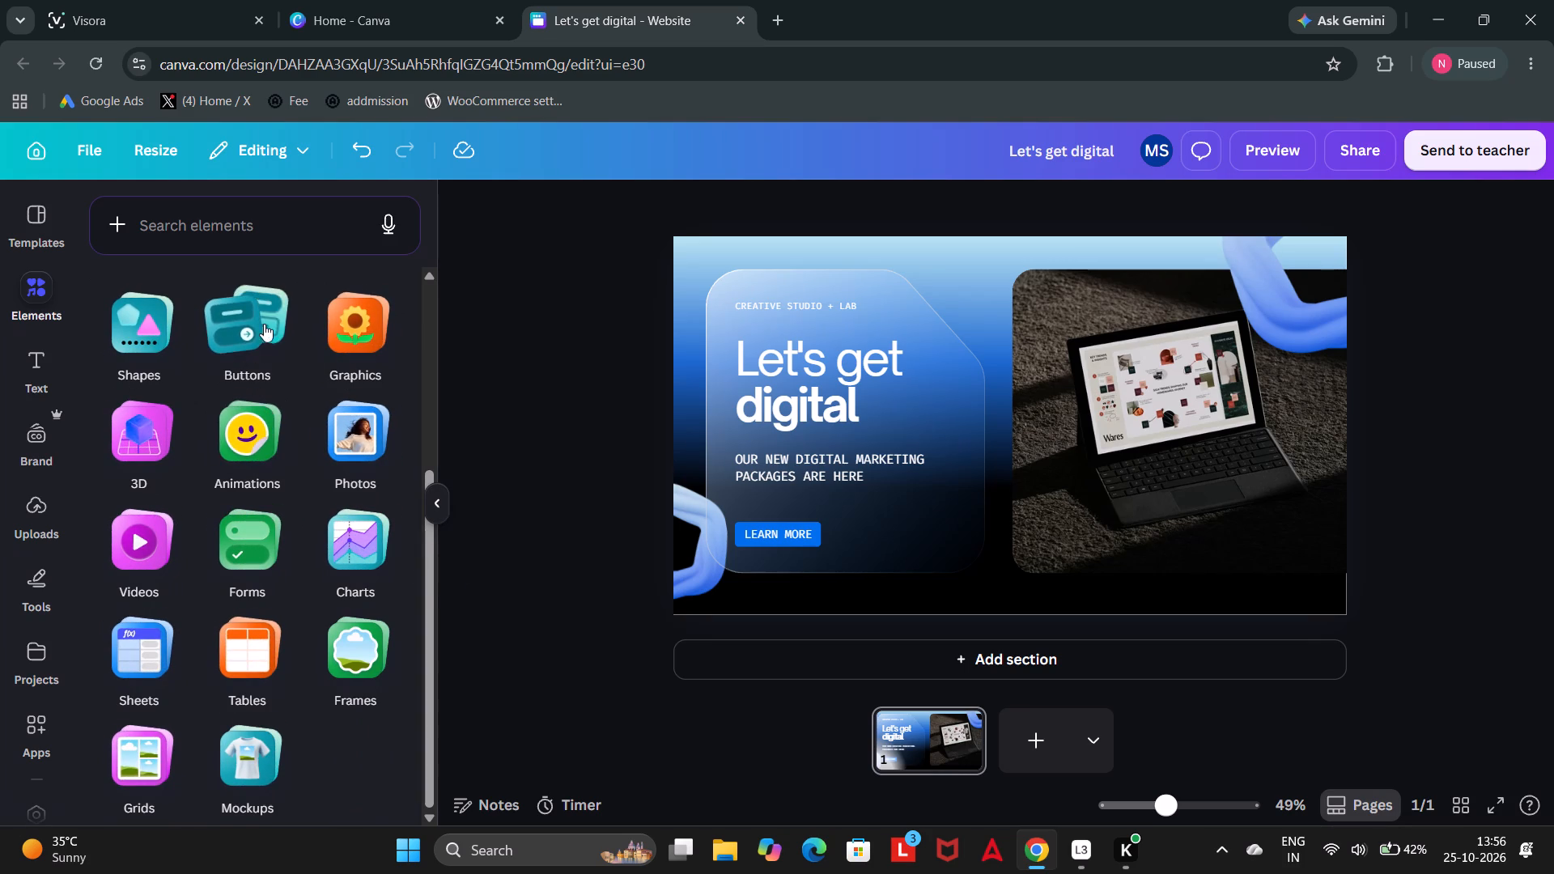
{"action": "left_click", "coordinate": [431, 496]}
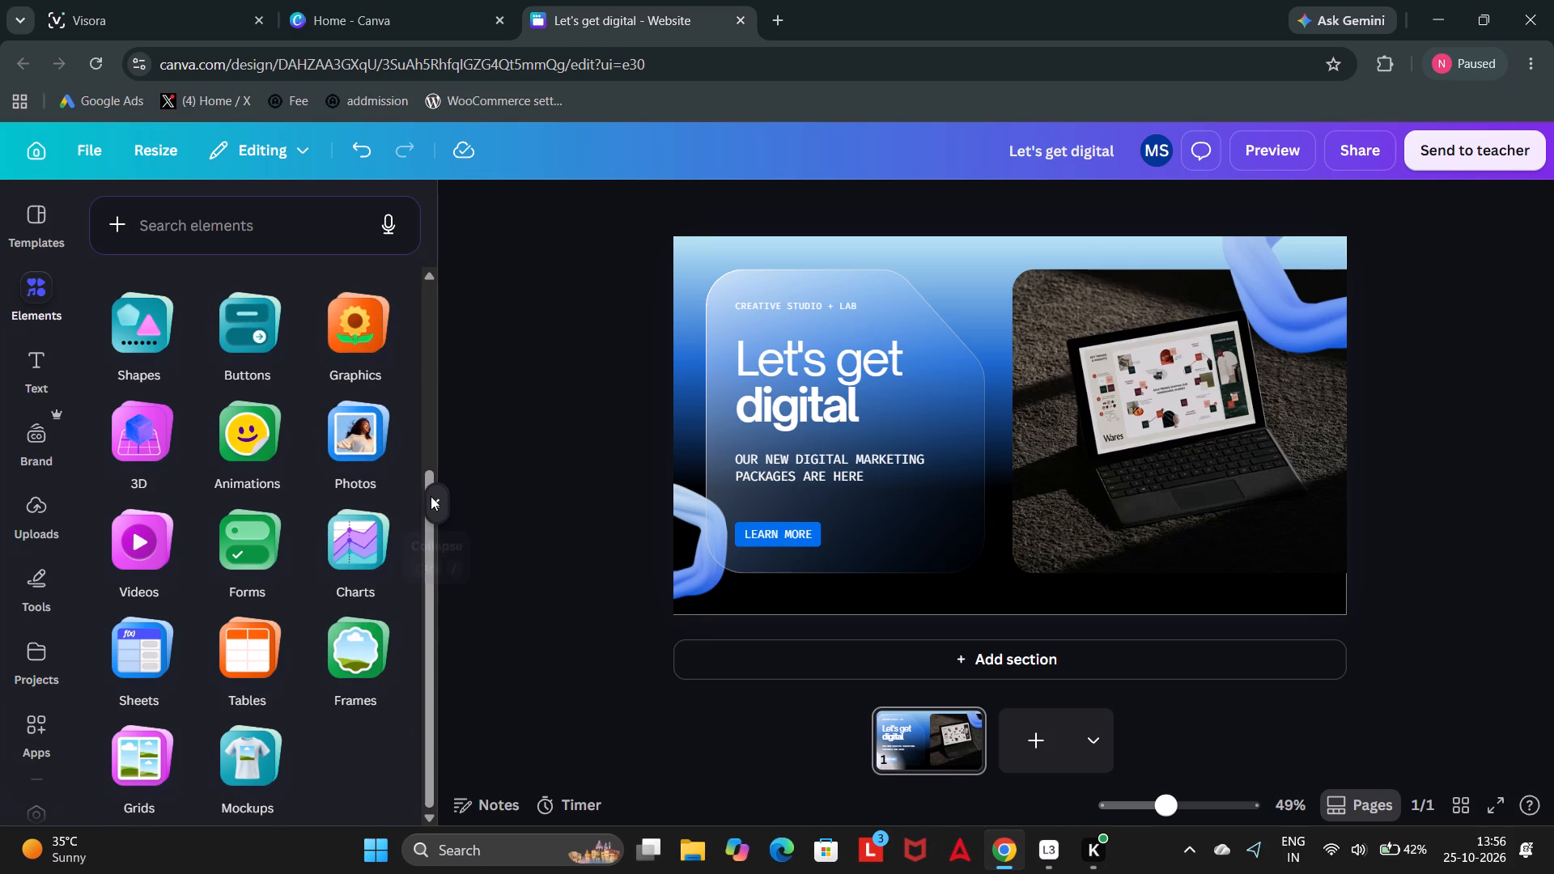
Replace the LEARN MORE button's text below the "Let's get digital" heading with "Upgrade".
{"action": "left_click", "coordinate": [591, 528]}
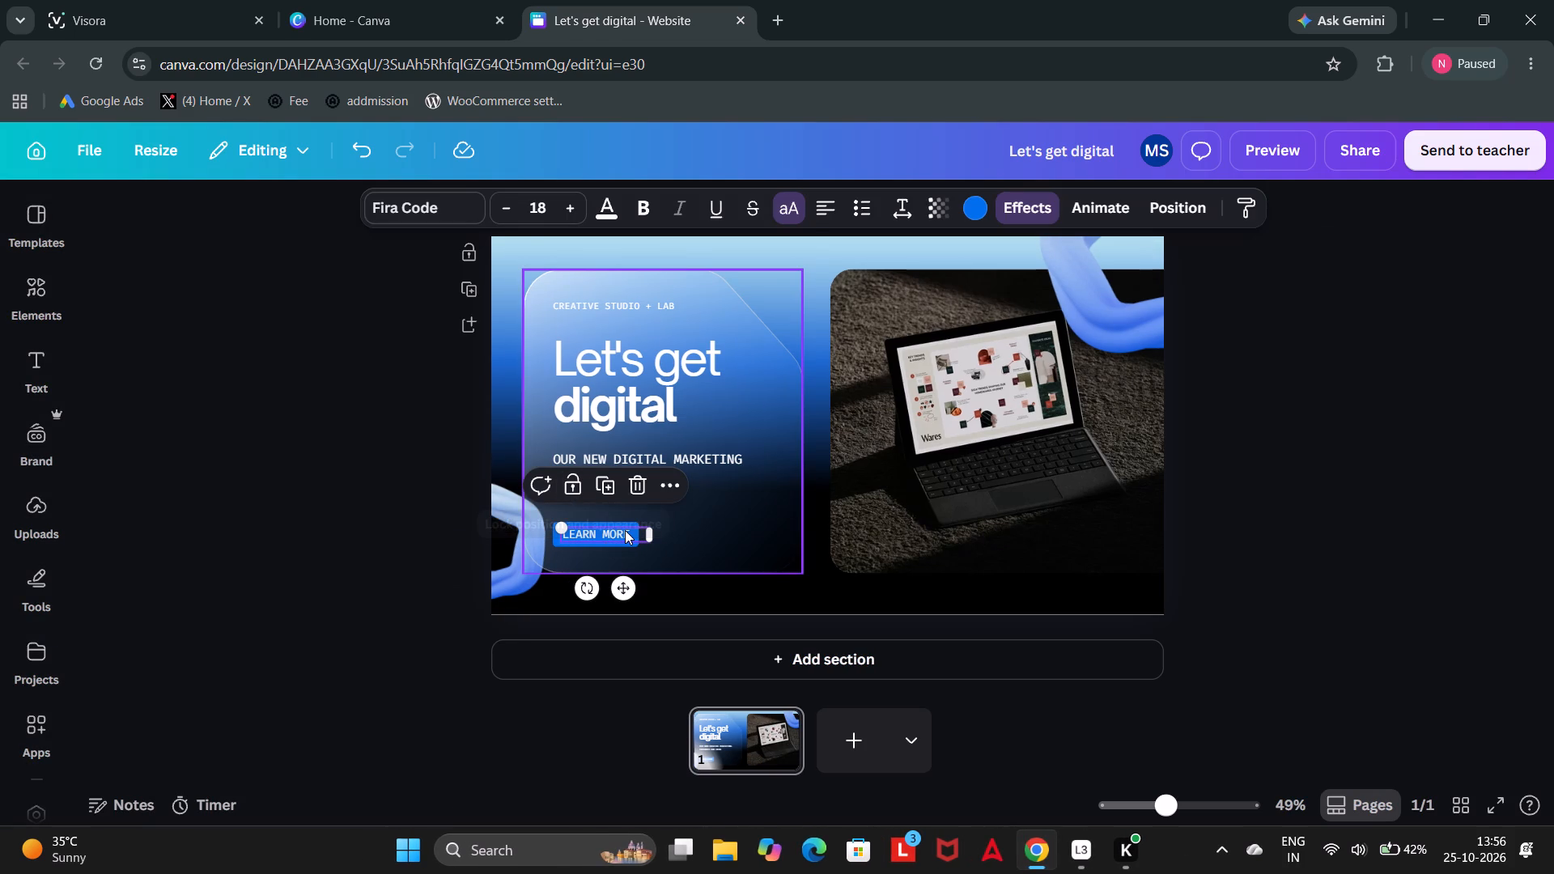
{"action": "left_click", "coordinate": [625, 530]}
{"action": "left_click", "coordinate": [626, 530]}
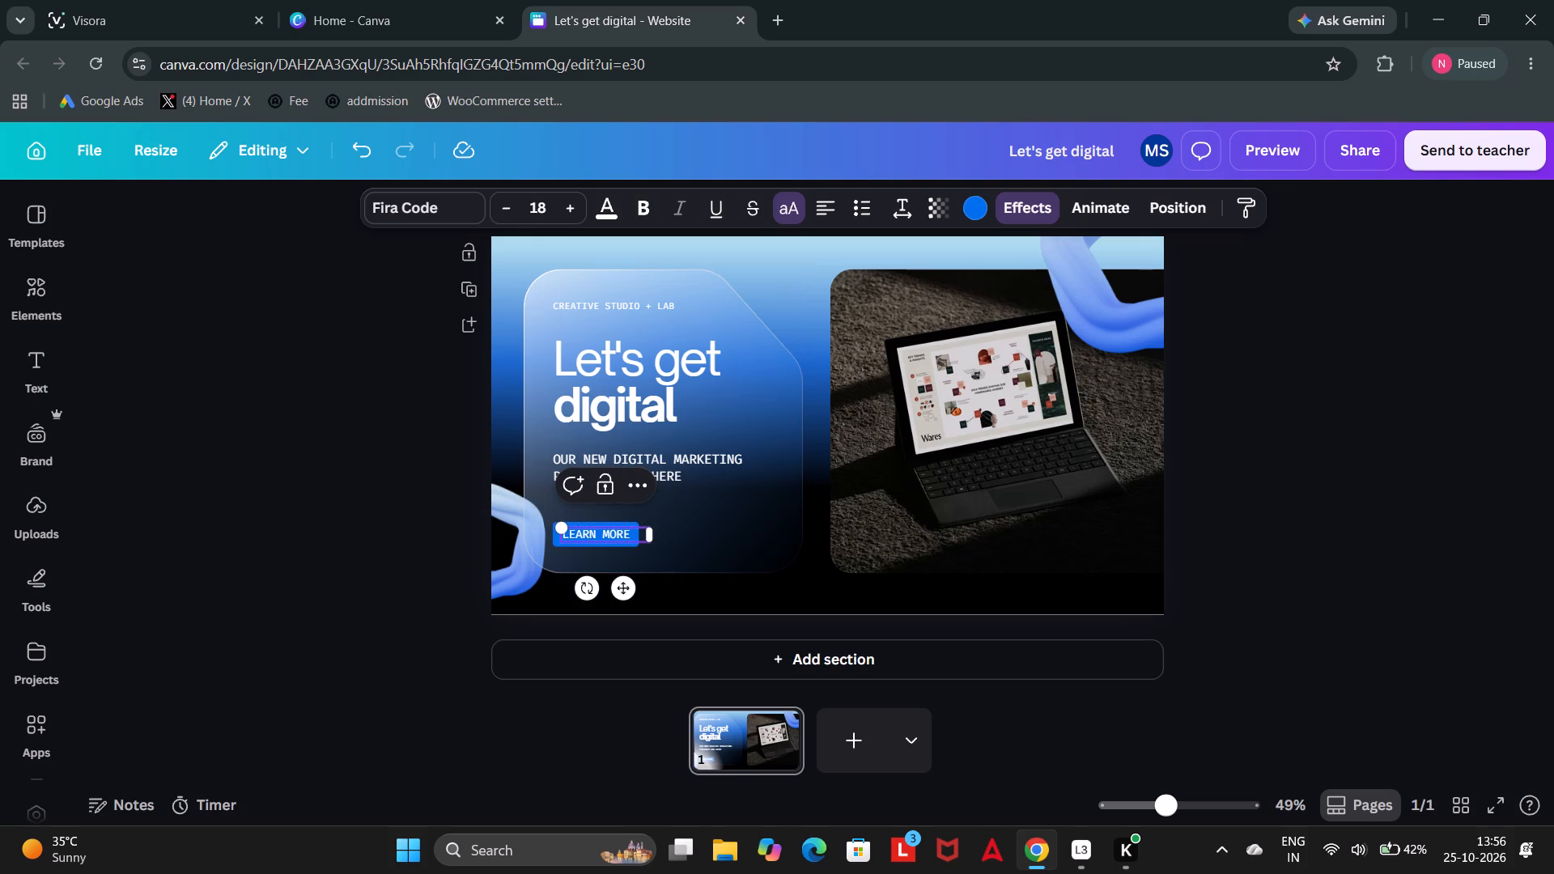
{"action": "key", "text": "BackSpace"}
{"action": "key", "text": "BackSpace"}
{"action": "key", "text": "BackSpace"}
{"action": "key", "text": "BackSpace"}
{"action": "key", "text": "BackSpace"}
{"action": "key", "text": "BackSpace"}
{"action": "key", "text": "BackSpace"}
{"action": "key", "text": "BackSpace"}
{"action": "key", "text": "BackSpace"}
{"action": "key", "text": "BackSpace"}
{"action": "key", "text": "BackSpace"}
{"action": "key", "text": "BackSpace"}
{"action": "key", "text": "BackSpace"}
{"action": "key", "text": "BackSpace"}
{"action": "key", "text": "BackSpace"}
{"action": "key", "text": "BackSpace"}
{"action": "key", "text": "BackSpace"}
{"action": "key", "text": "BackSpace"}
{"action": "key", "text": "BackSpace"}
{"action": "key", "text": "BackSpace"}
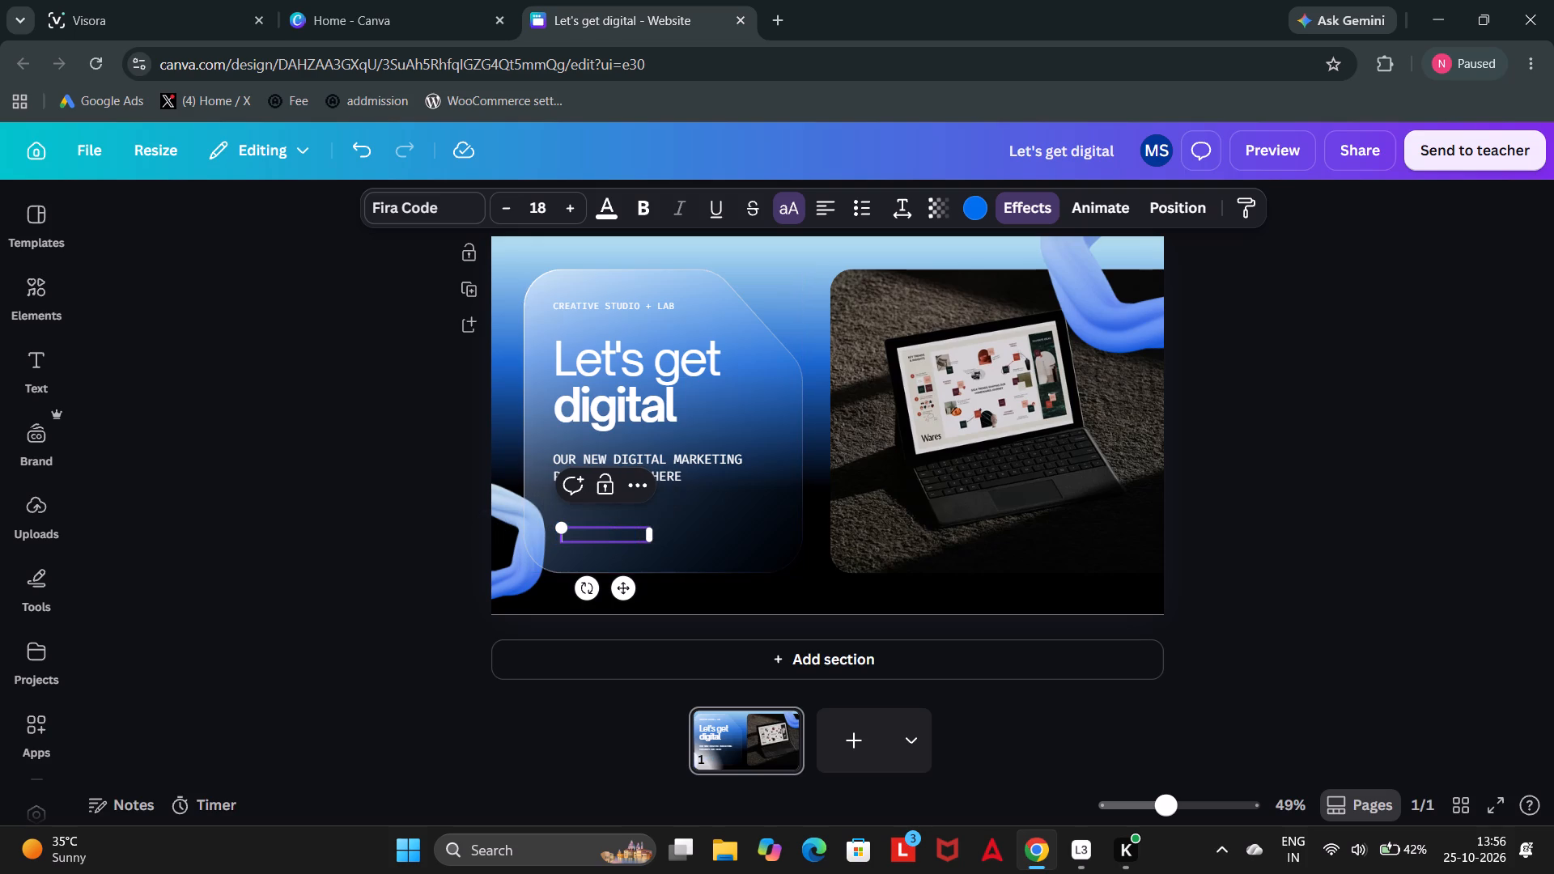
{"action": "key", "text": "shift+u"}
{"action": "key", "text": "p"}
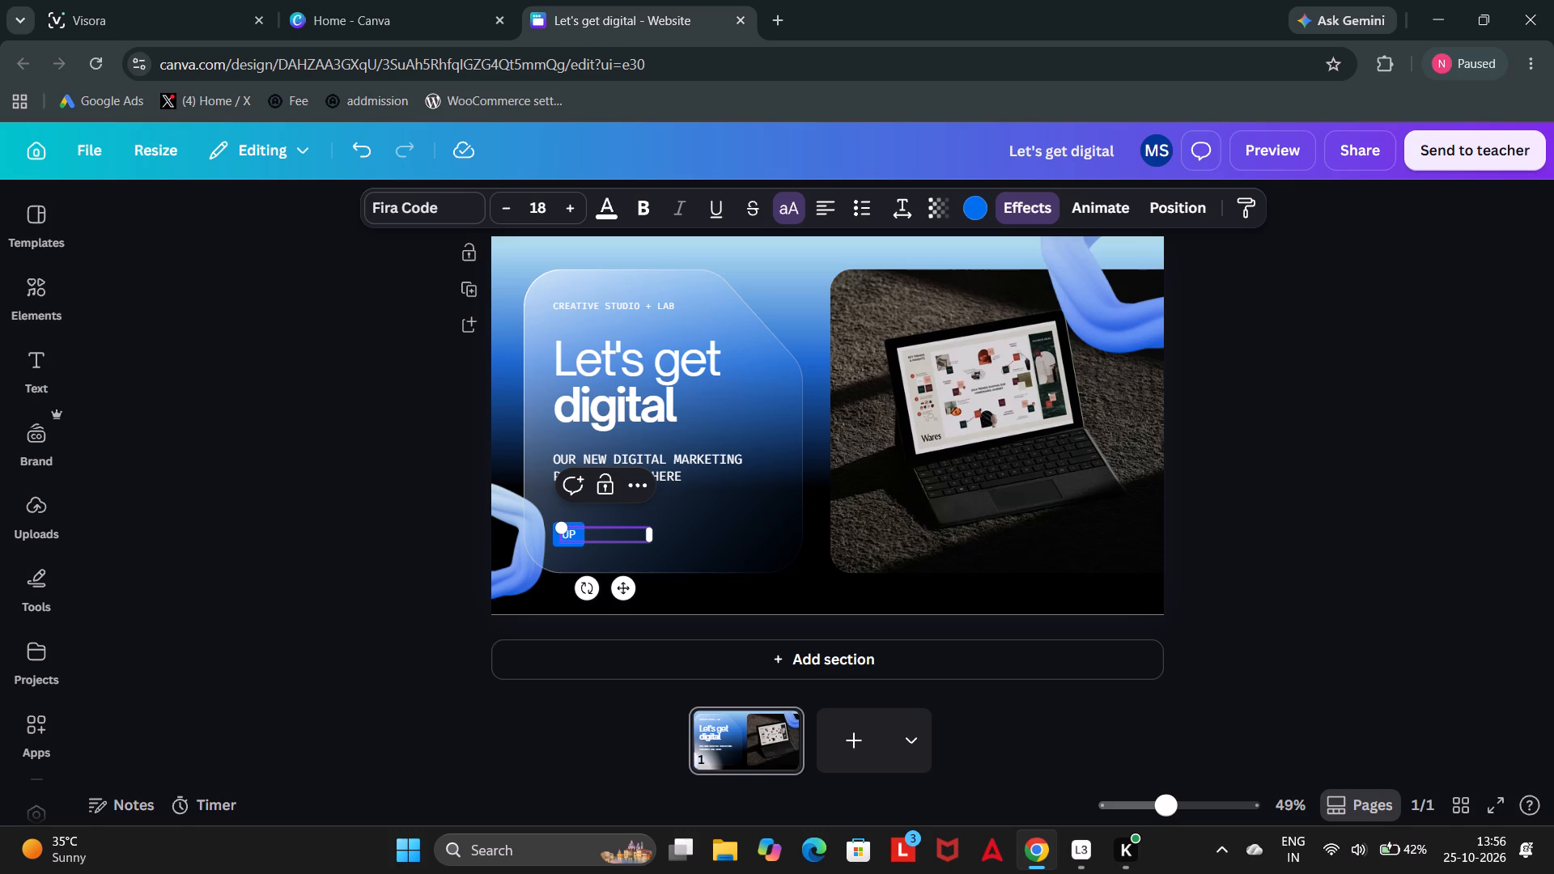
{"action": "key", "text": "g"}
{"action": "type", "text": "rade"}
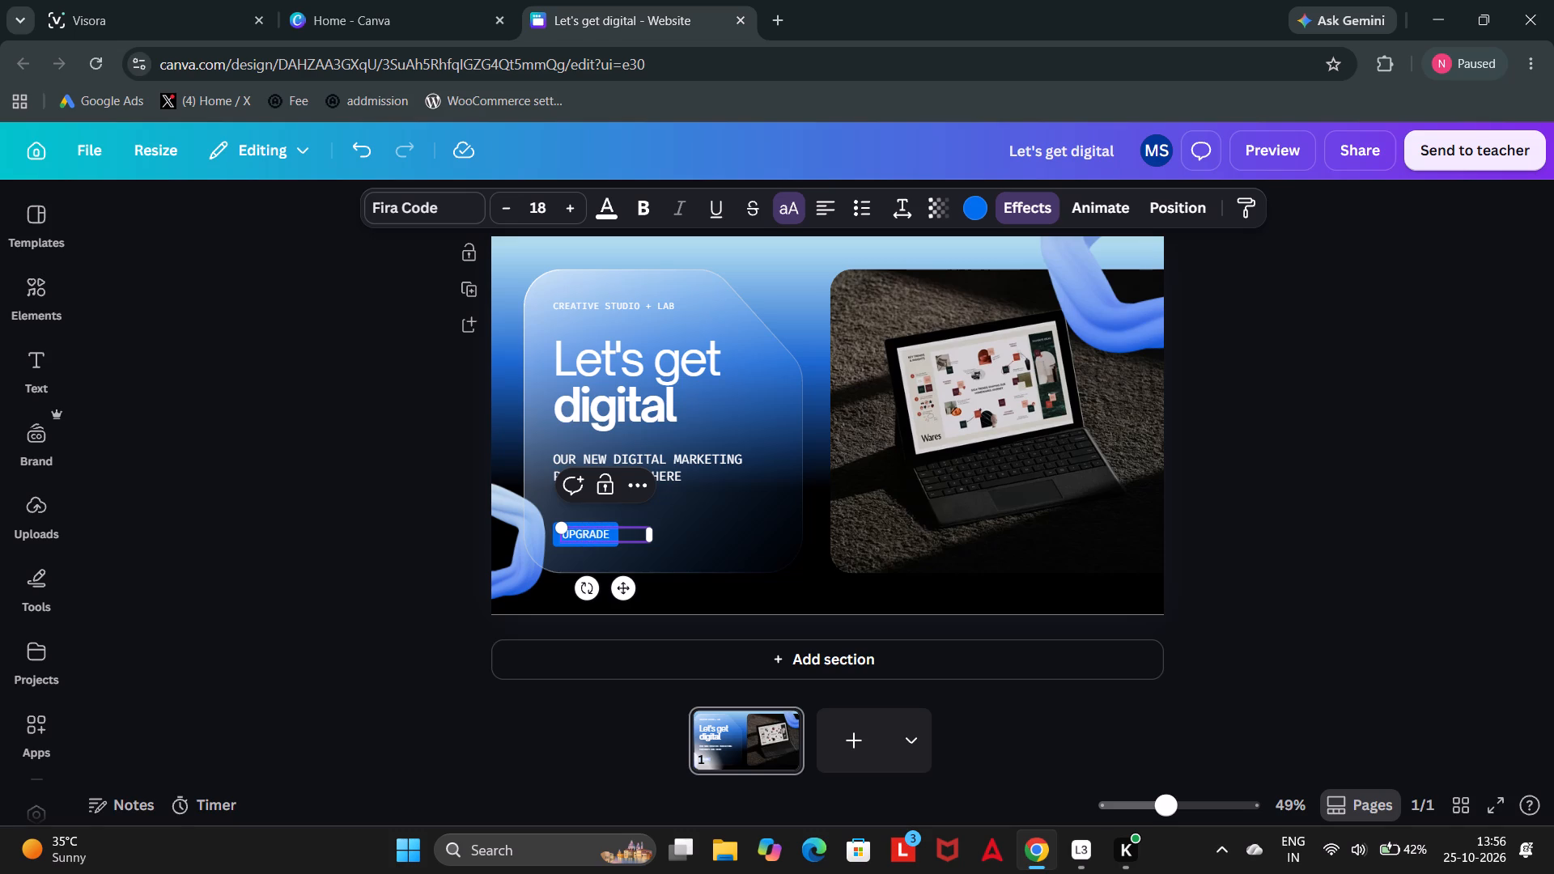
Replace the text of the blue button below the "Let's get digital" heading with "book now" and deselect it.
{"action": "key", "text": "BackSpace"}
{"action": "key", "text": "BackSpace"}
{"action": "key", "text": "BackSpace"}
{"action": "key", "text": "BackSpace"}
{"action": "key", "text": "BackSpace"}
{"action": "key", "text": "BackSpace"}
{"action": "key", "text": "BackSpace"}
{"action": "key", "text": "BackSpace"}
{"action": "key", "text": "BackSpace"}
{"action": "key", "text": "BackSpace"}
{"action": "key", "text": "BackSpace"}
{"action": "key", "text": "BackSpace"}
{"action": "key", "text": "BackSpace"}
{"action": "key", "text": "BackSpace"}
{"action": "key", "text": "BackSpace"}
{"action": "key", "text": "BackSpace"}
{"action": "key", "text": "BackSpace"}
{"action": "key", "text": "BackSpace"}
{"action": "key", "text": "BackSpace"}
{"action": "key", "text": "BackSpace"}
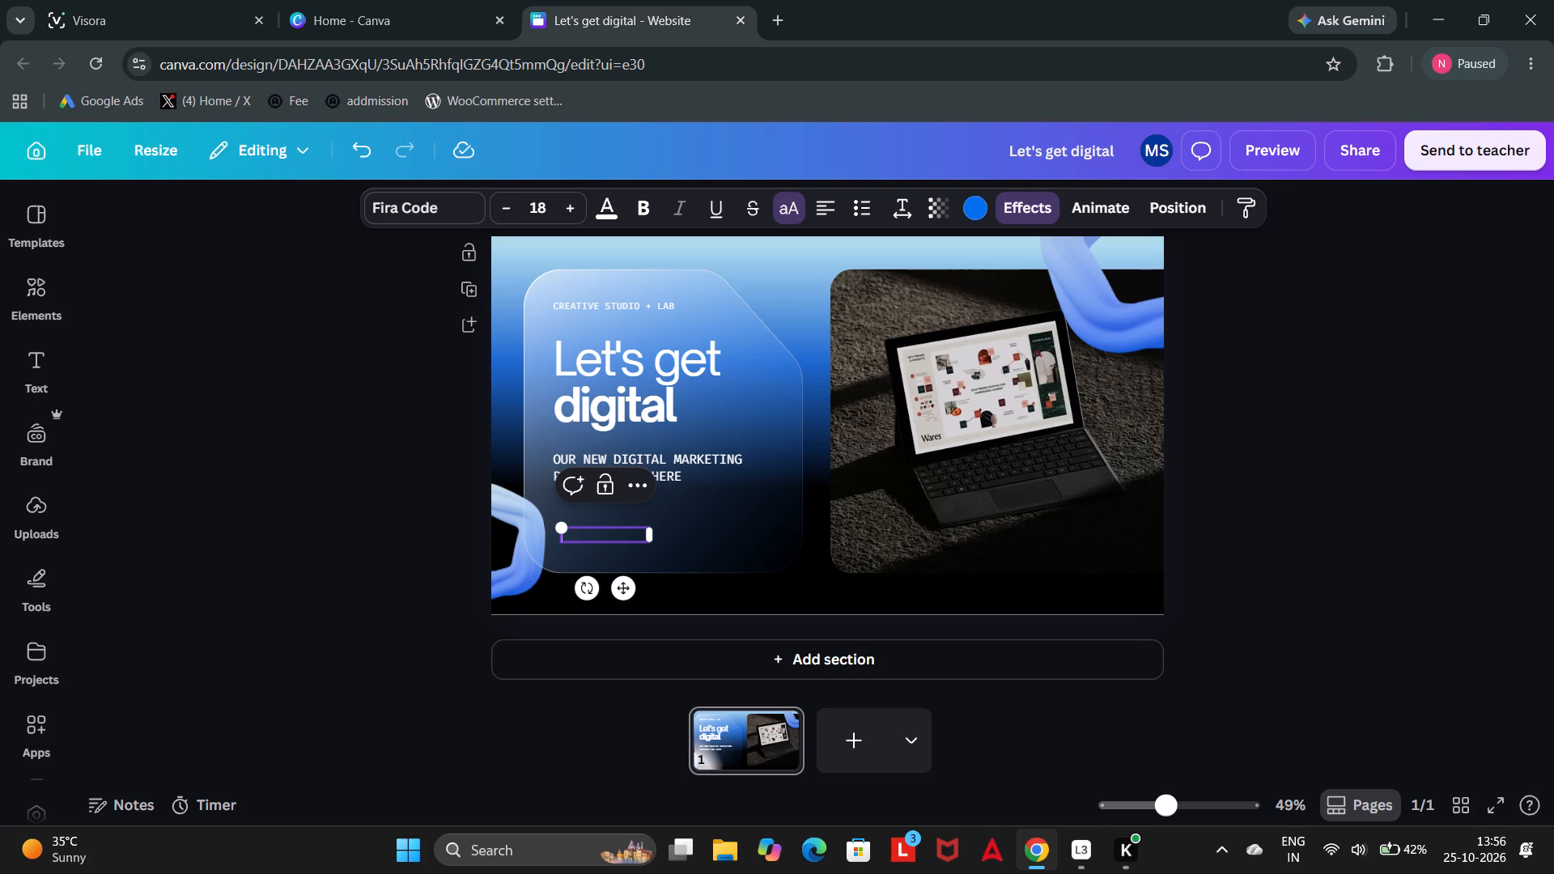
{"action": "type", "text": "bo"}
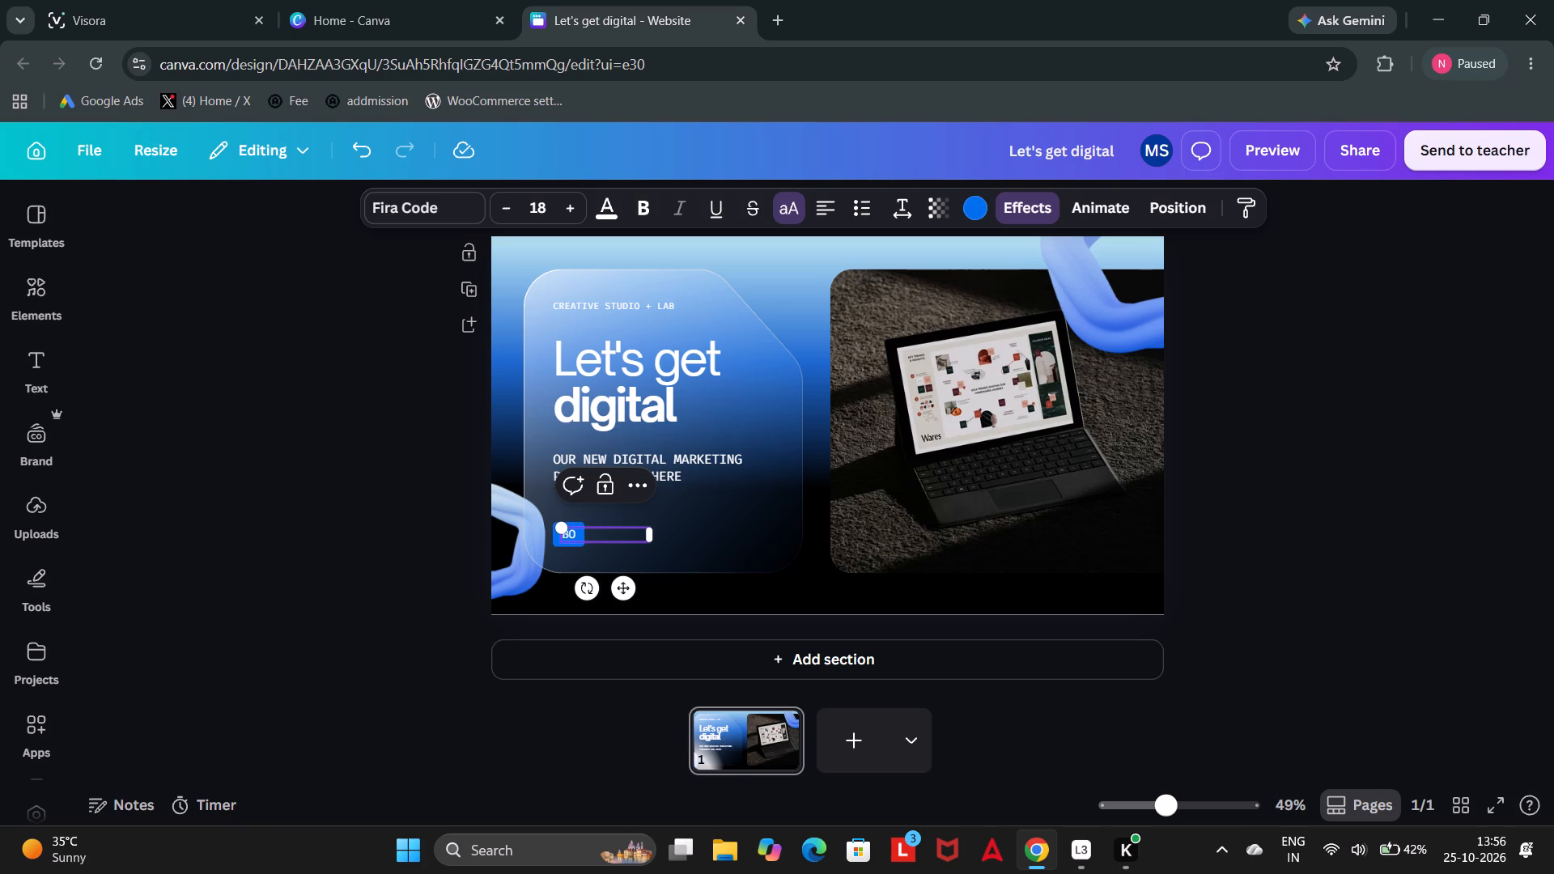
{"action": "type", "text": "ok"}
{"action": "key", "text": "space"}
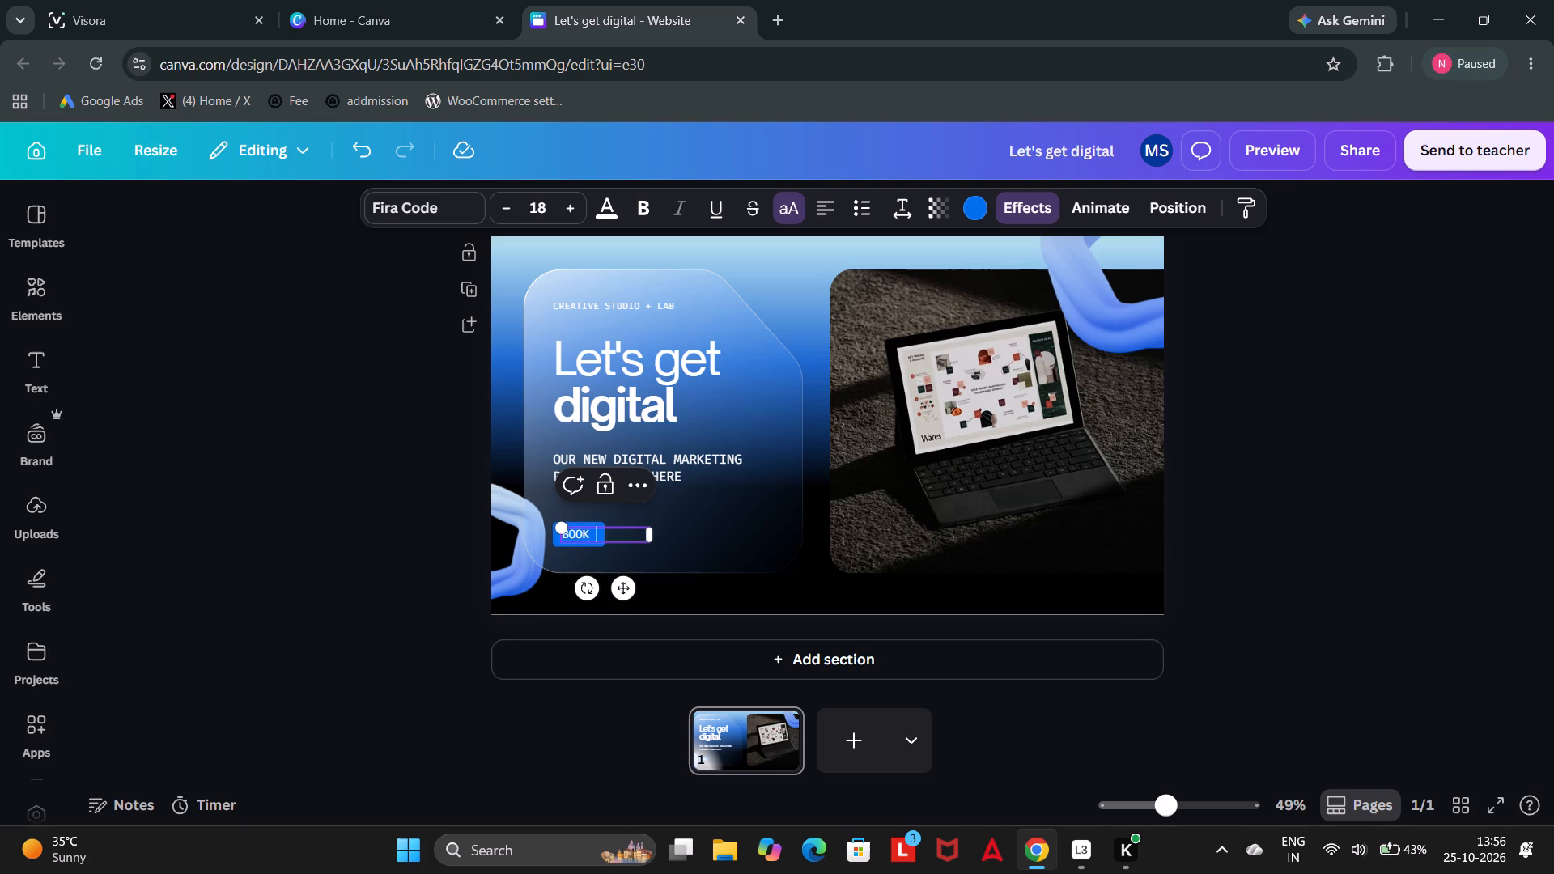
{"action": "type", "text": "no"}
{"action": "key", "text": "w"}
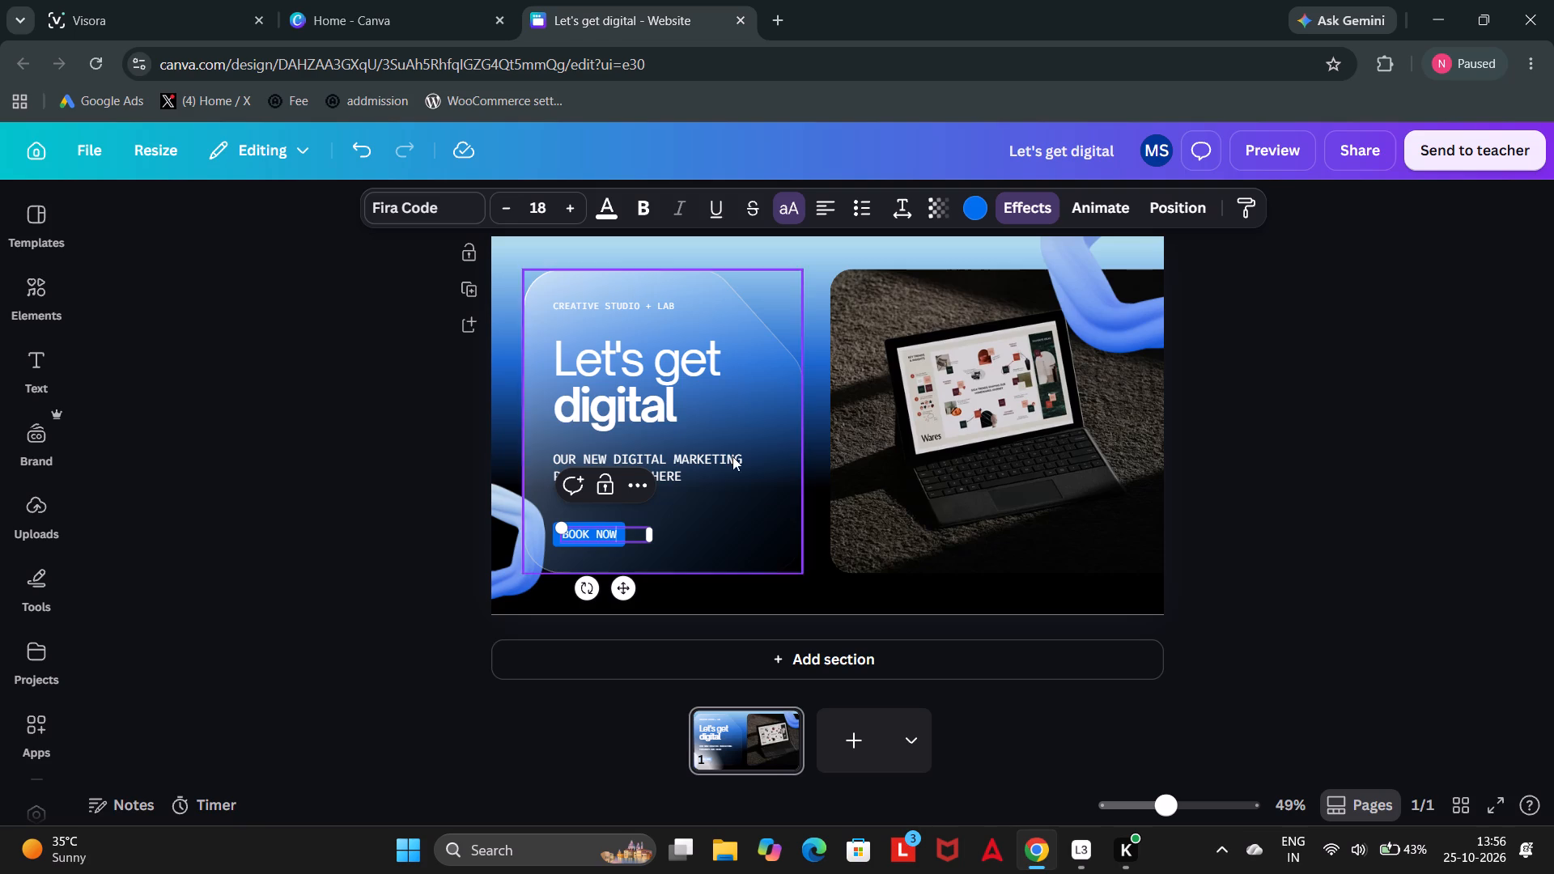
{"action": "left_click", "coordinate": [907, 412]}
{"action": "left_click", "coordinate": [1356, 468]}
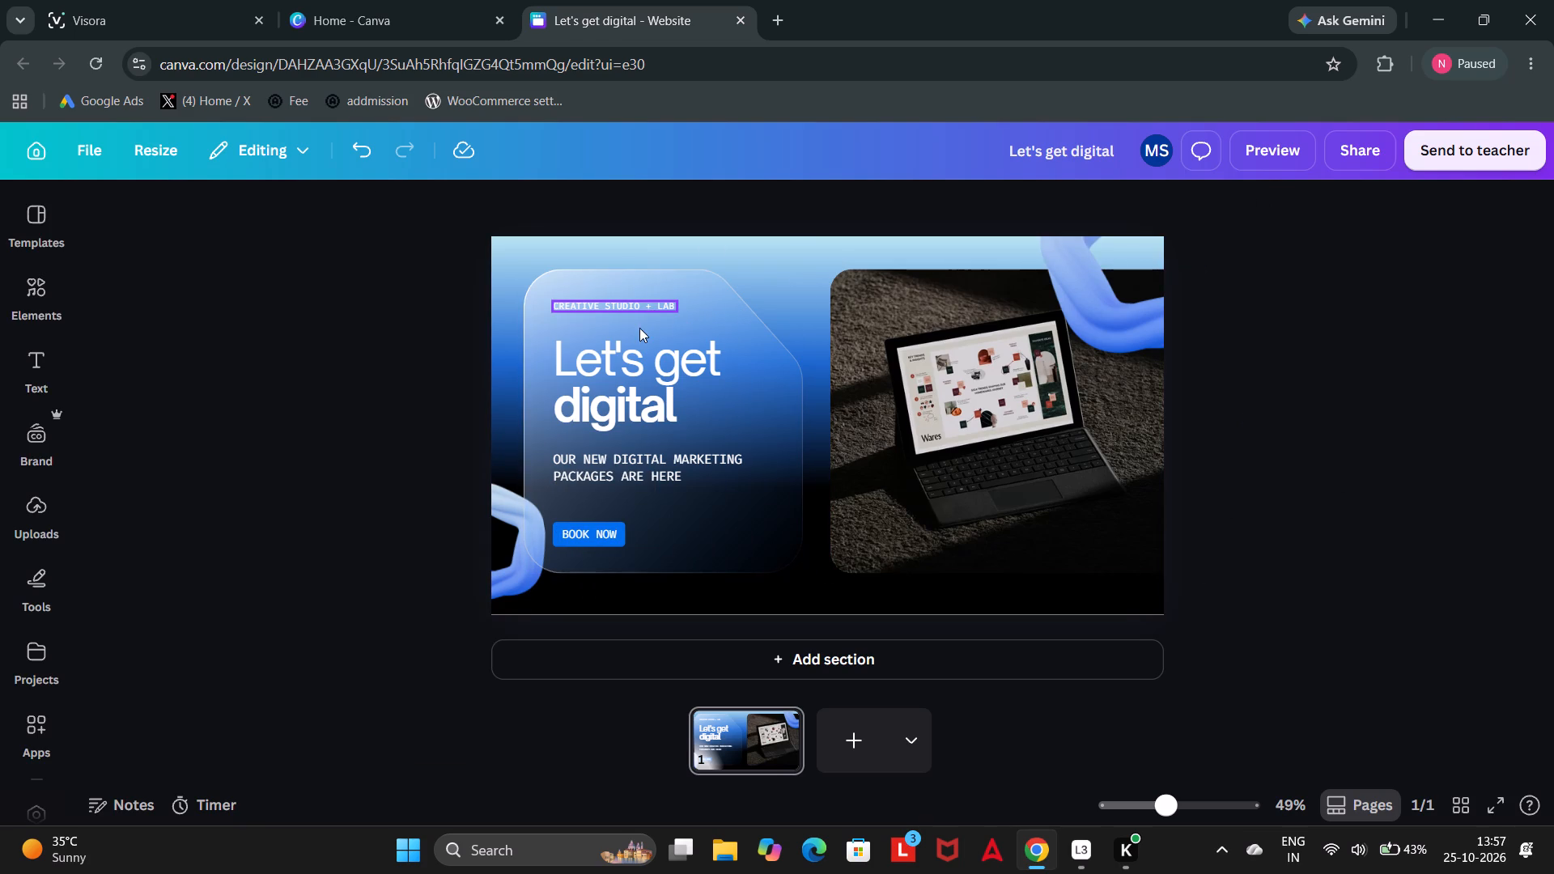
Append "+ AI" to the "CREATIVE STUDIO + LAB" line above the heading and widen its text box to fit one line.
{"action": "left_click", "coordinate": [673, 306]}
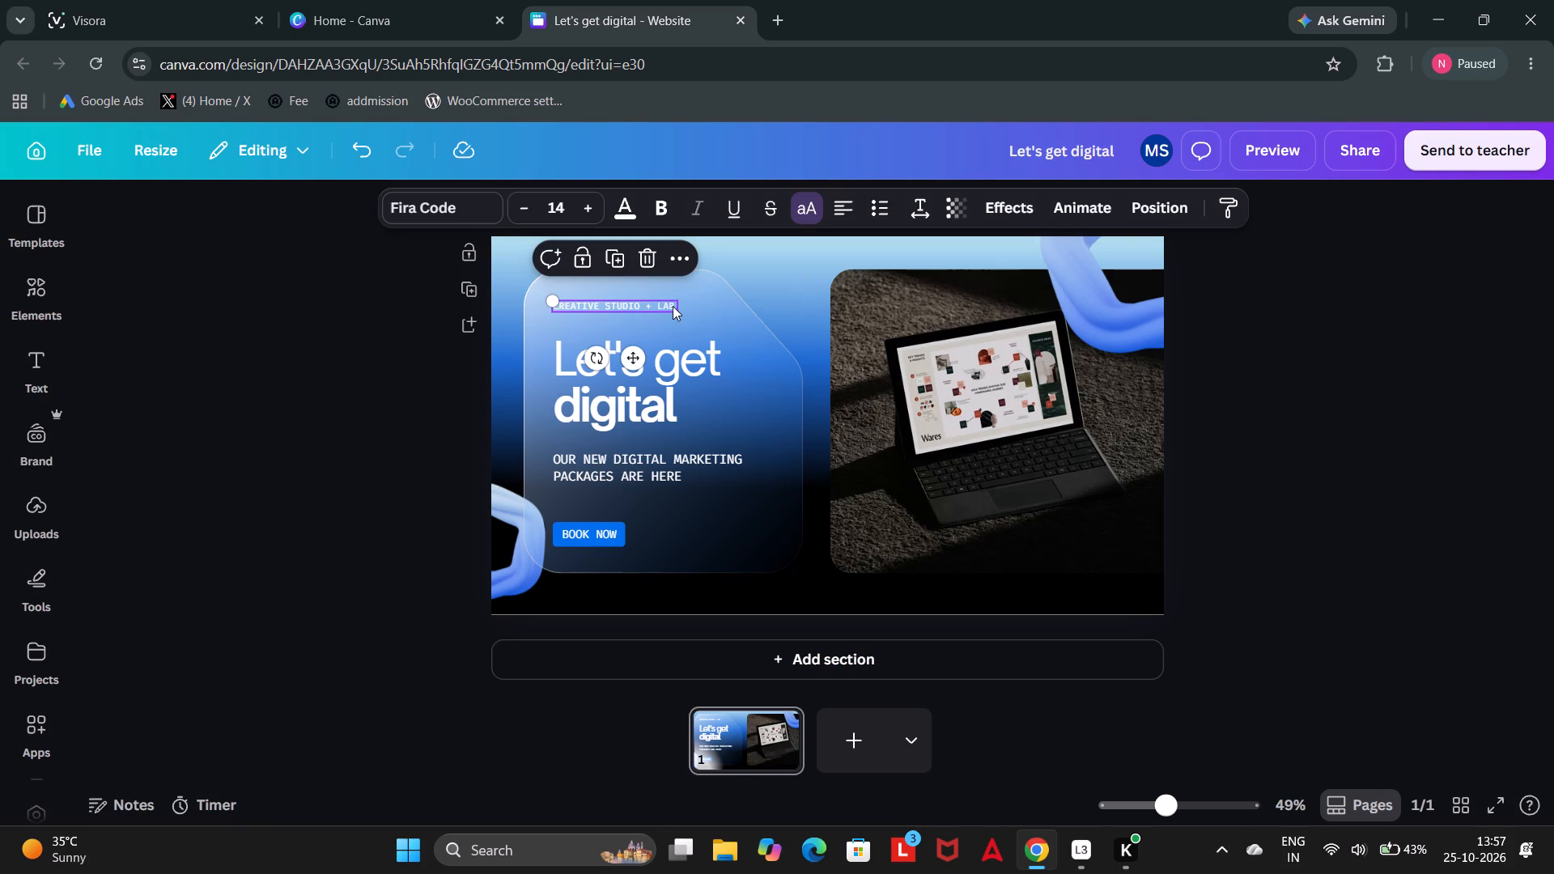
{"action": "left_click", "coordinate": [669, 309]}
{"action": "left_click", "coordinate": [669, 309]}
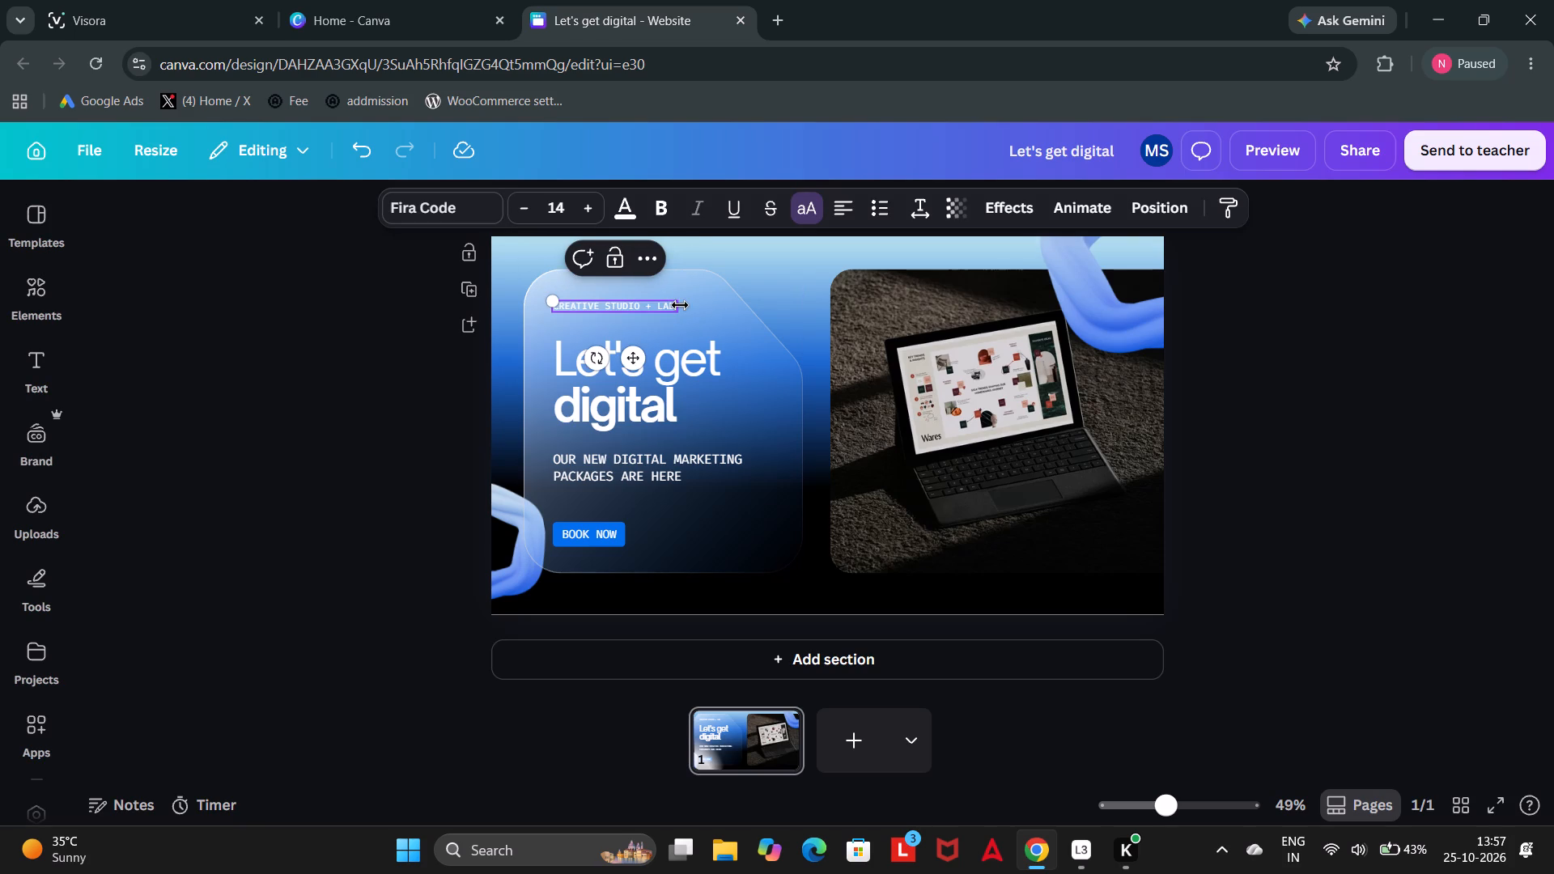
{"action": "key", "text": "Right"}
{"action": "key", "text": "space"}
{"action": "key", "text": "plus"}
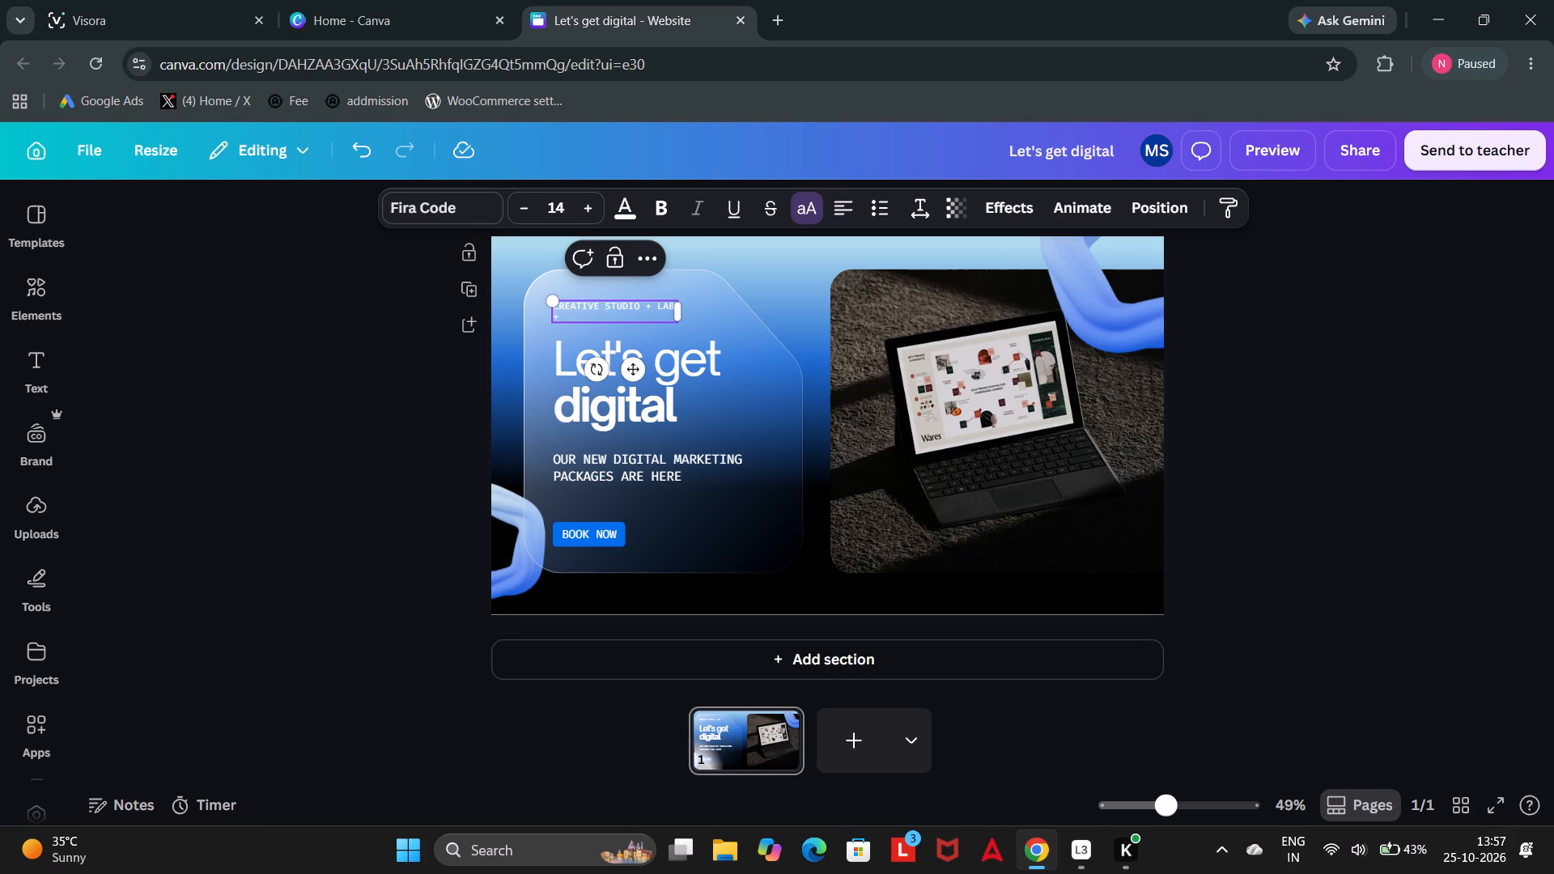
{"action": "key", "text": "space"}
{"action": "type", "text": "ai"}
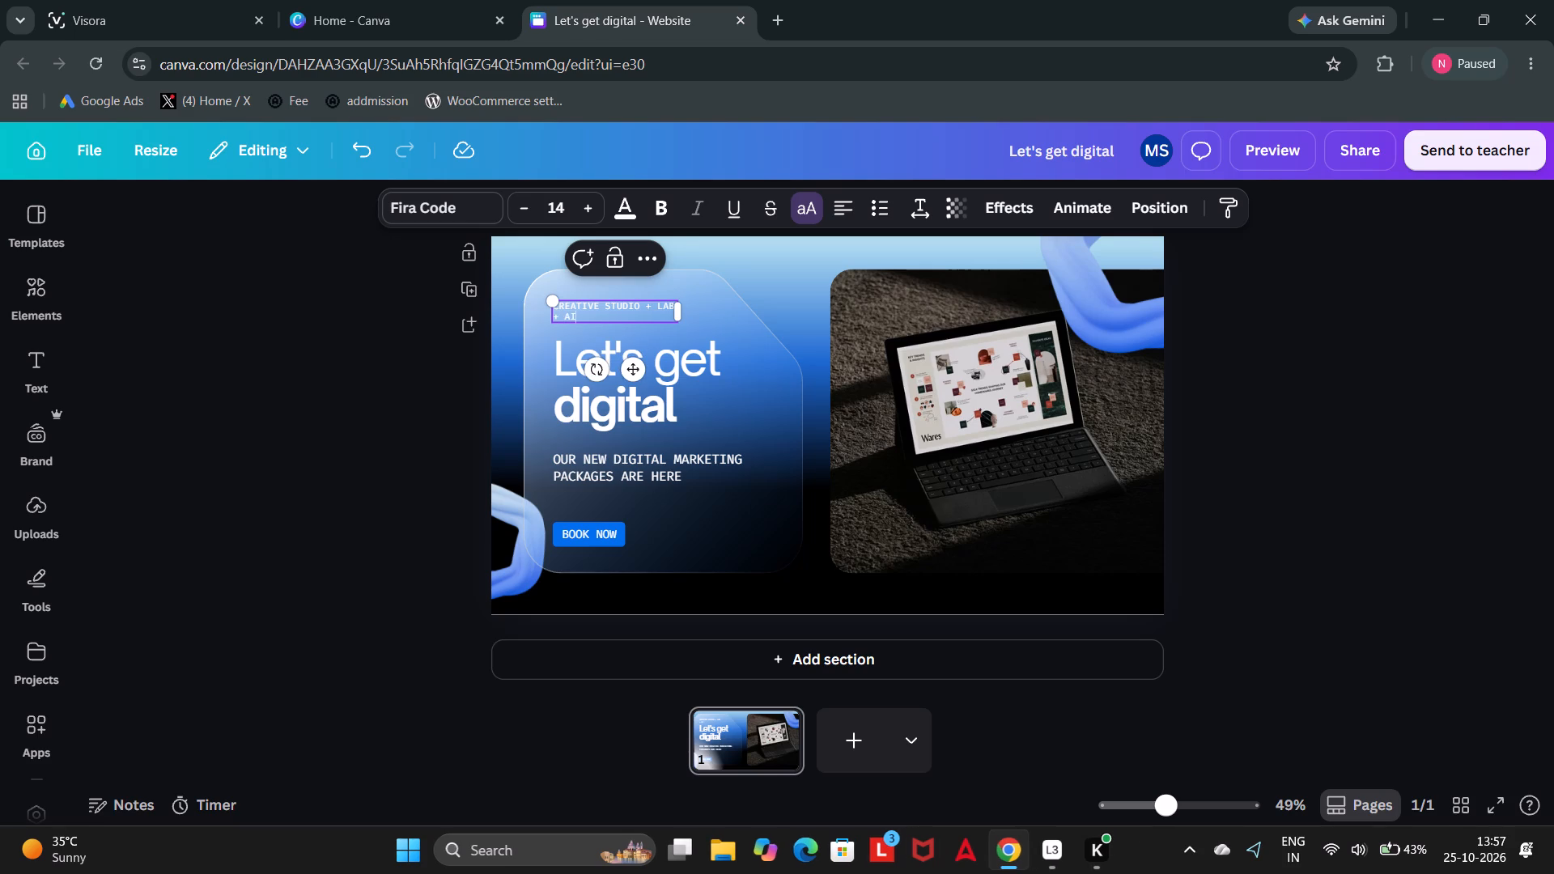
{"action": "left_click_drag", "start_coordinate": [682, 309], "coordinate": [705, 309]}
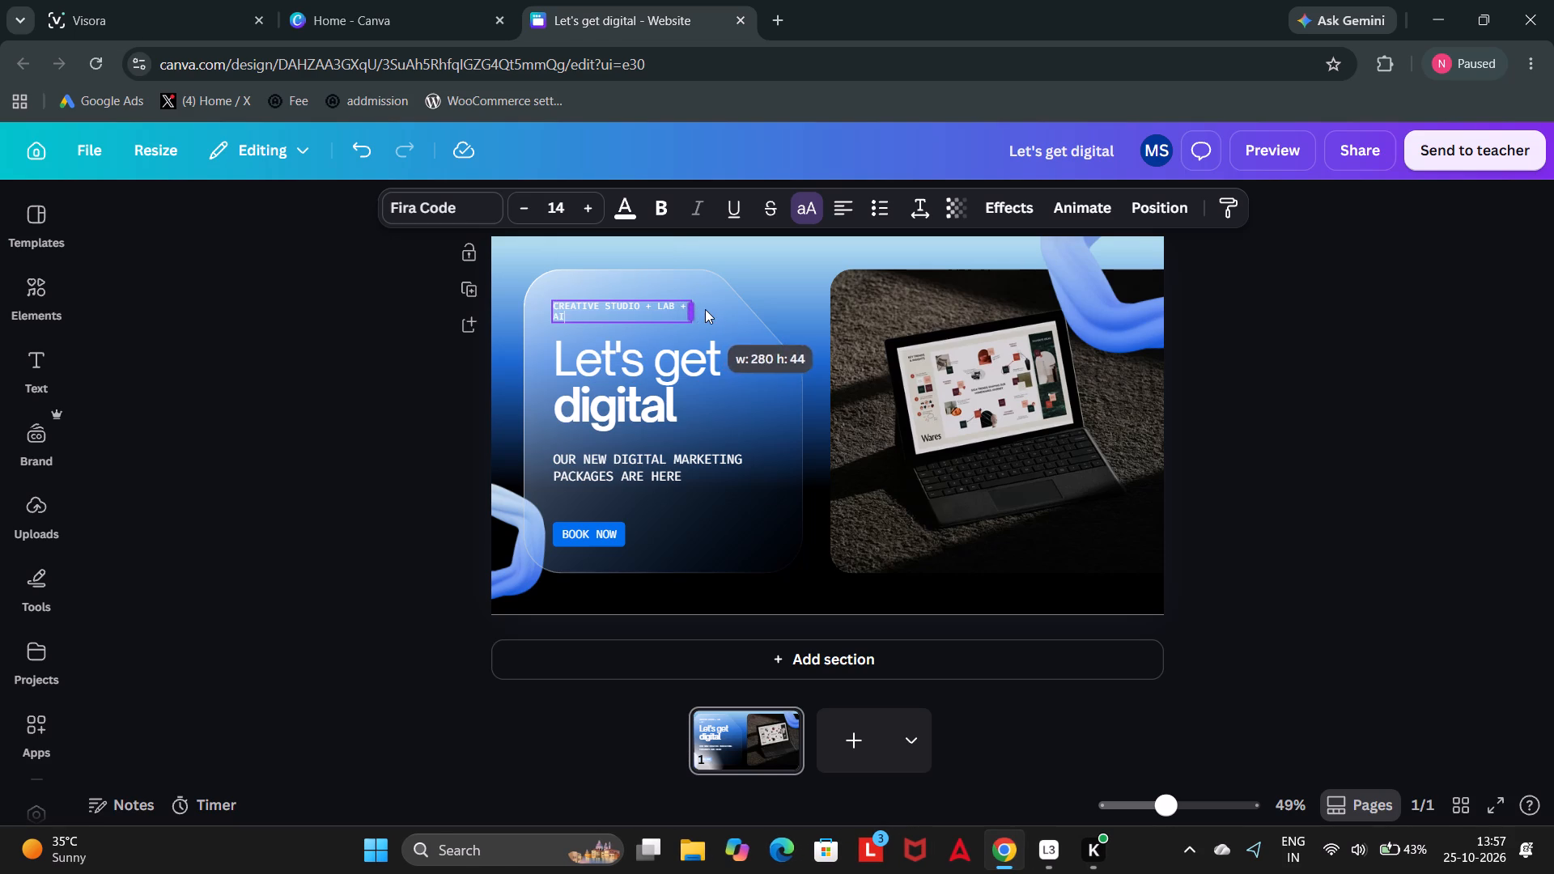
{"action": "left_click_drag", "start_coordinate": [705, 309], "coordinate": [737, 312]}
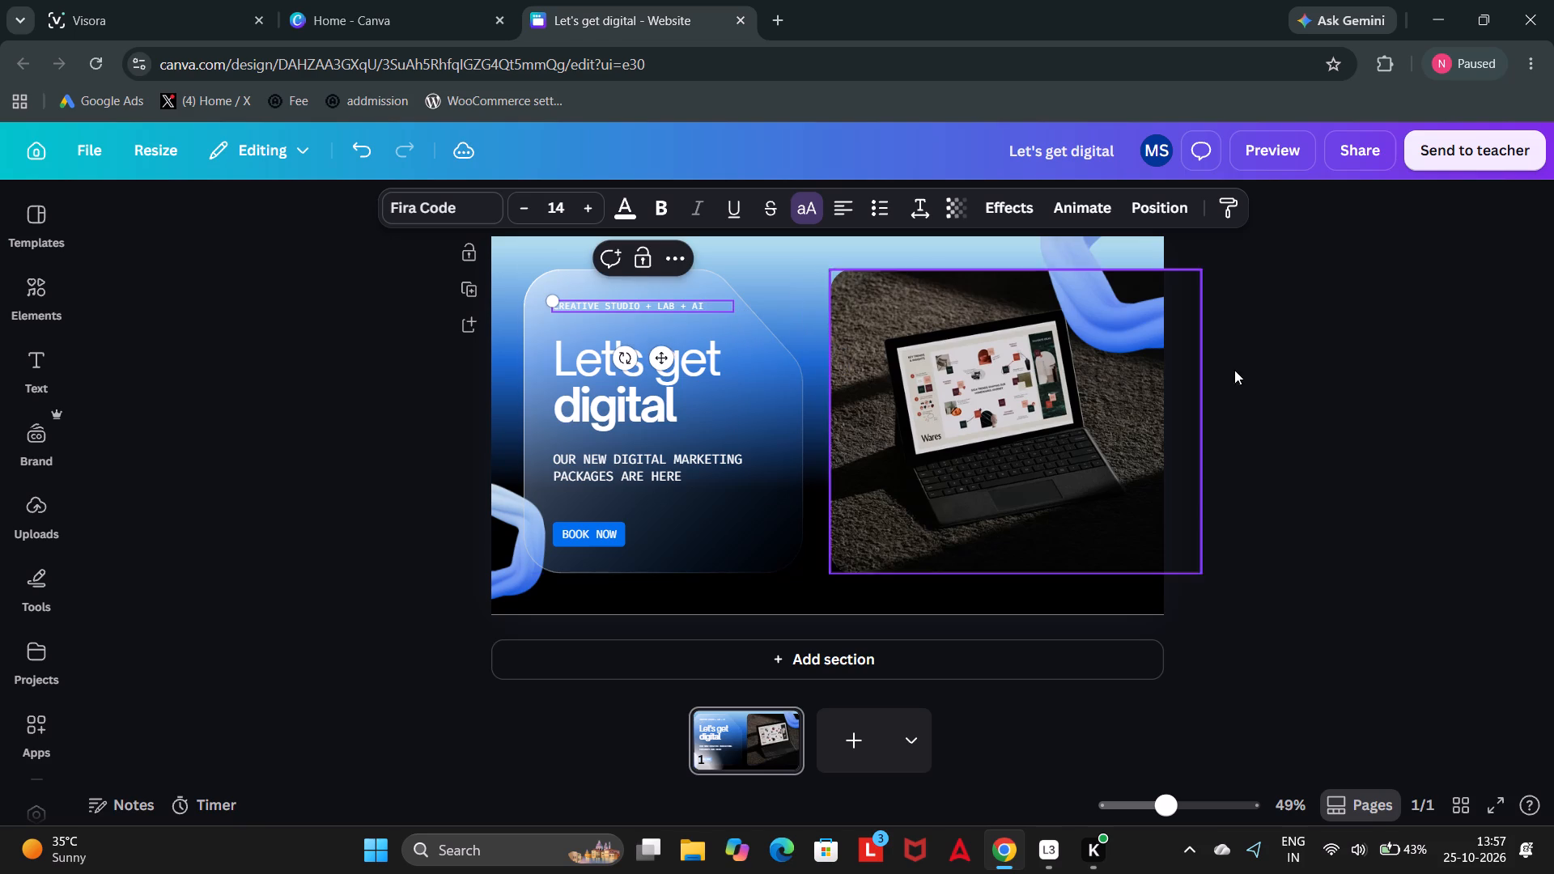
{"action": "left_click", "coordinate": [1364, 382]}
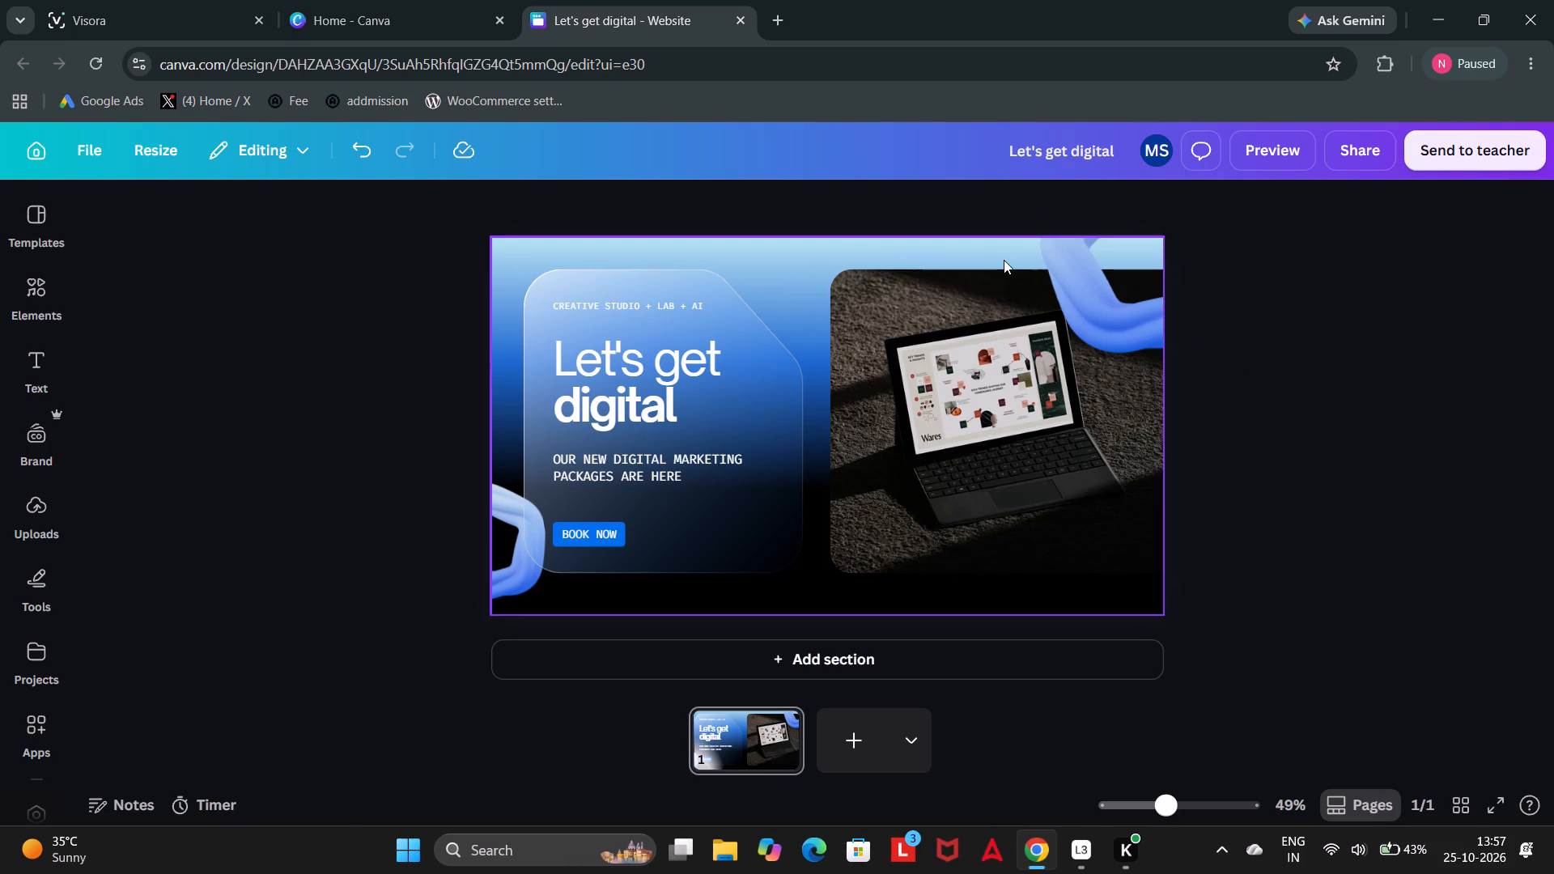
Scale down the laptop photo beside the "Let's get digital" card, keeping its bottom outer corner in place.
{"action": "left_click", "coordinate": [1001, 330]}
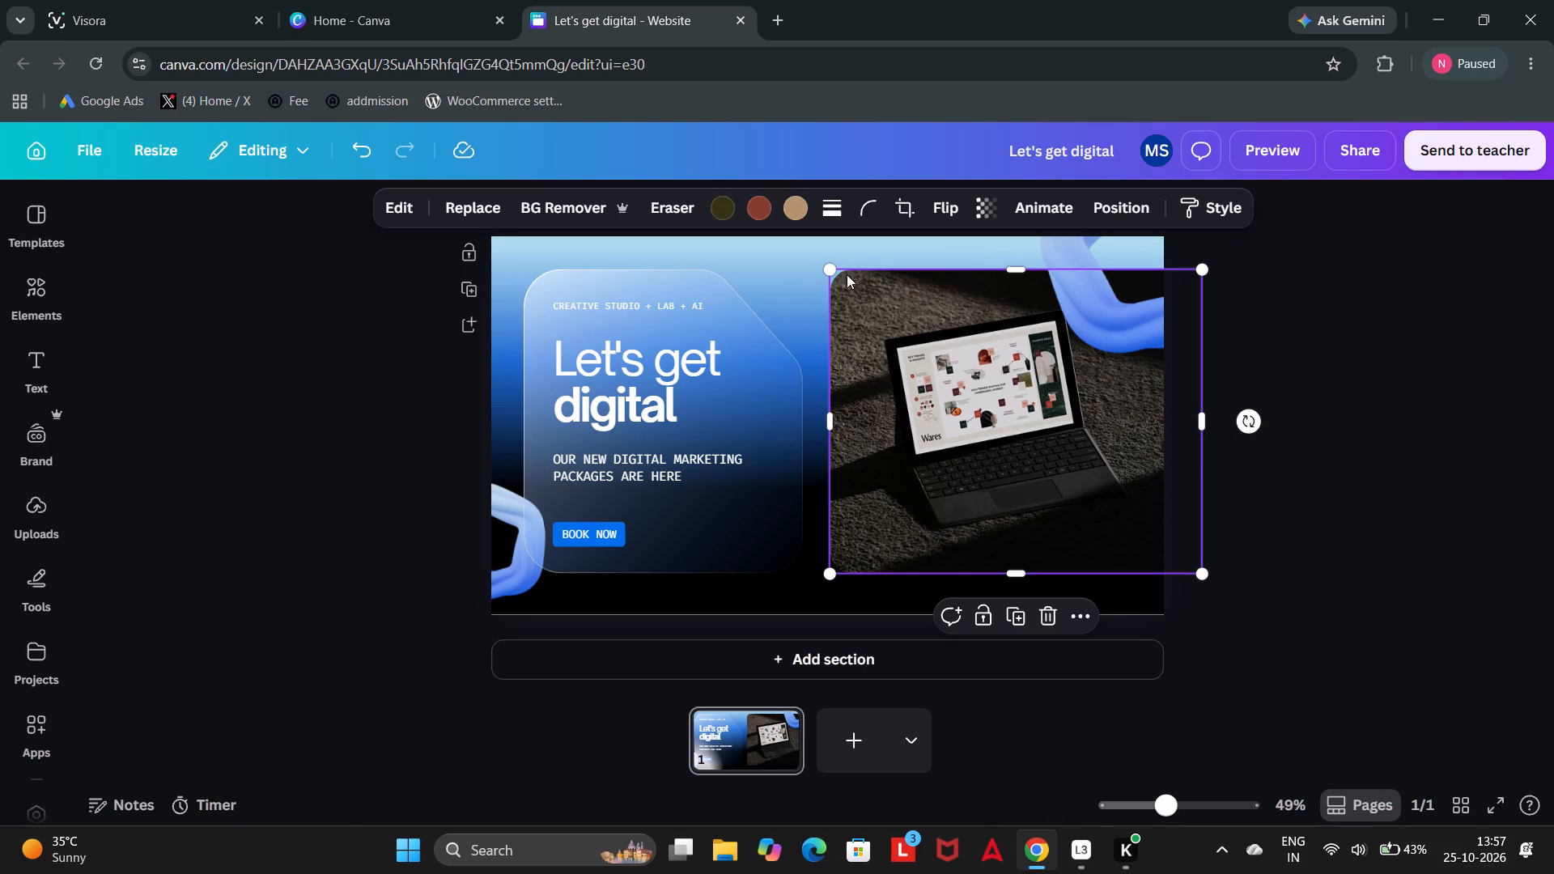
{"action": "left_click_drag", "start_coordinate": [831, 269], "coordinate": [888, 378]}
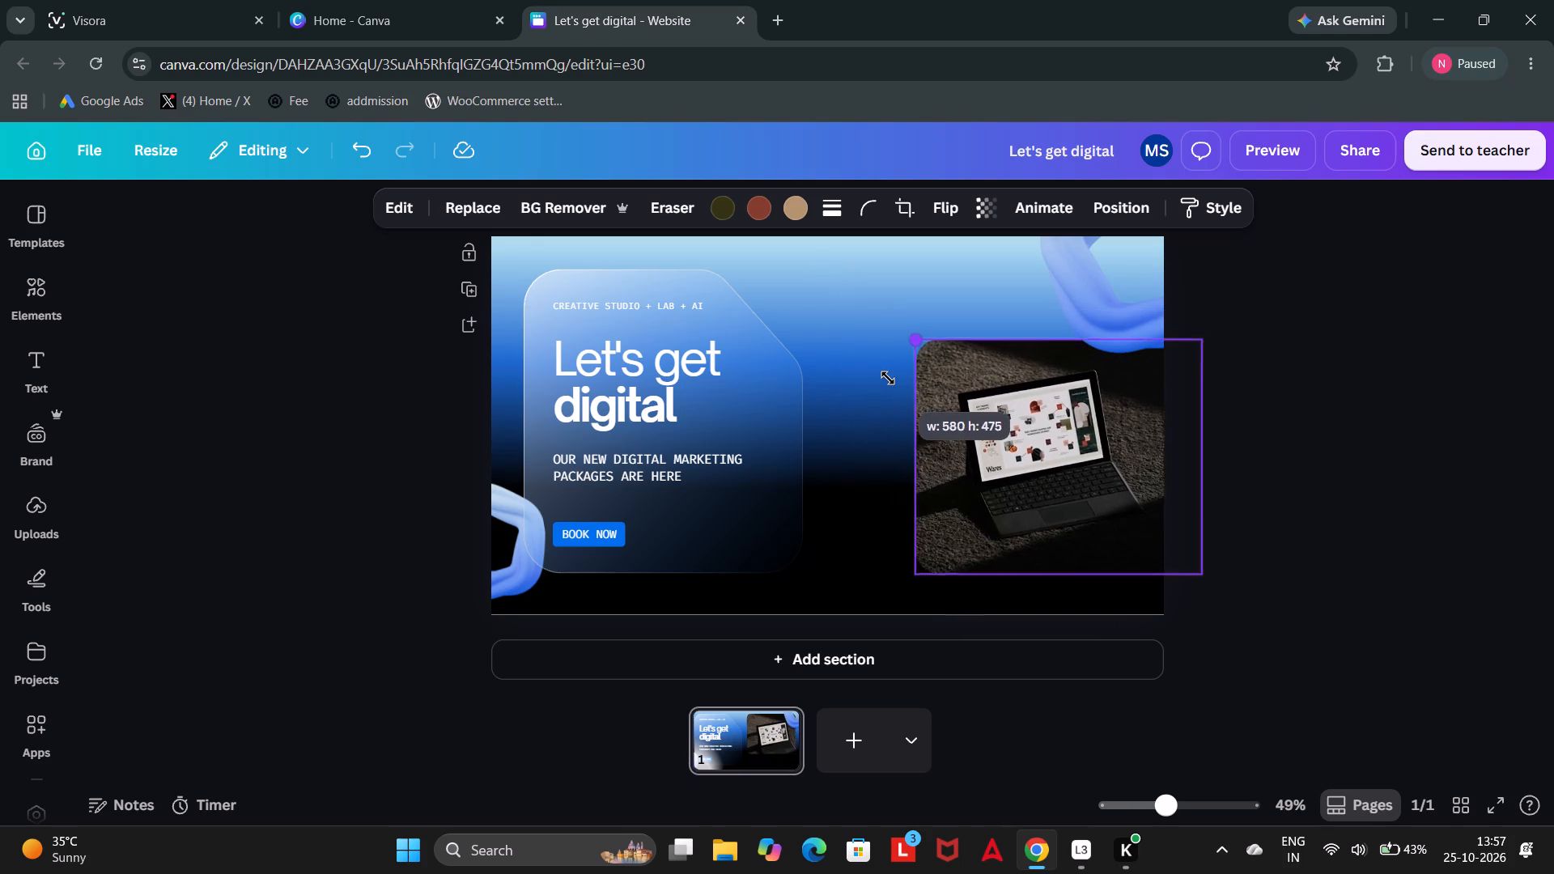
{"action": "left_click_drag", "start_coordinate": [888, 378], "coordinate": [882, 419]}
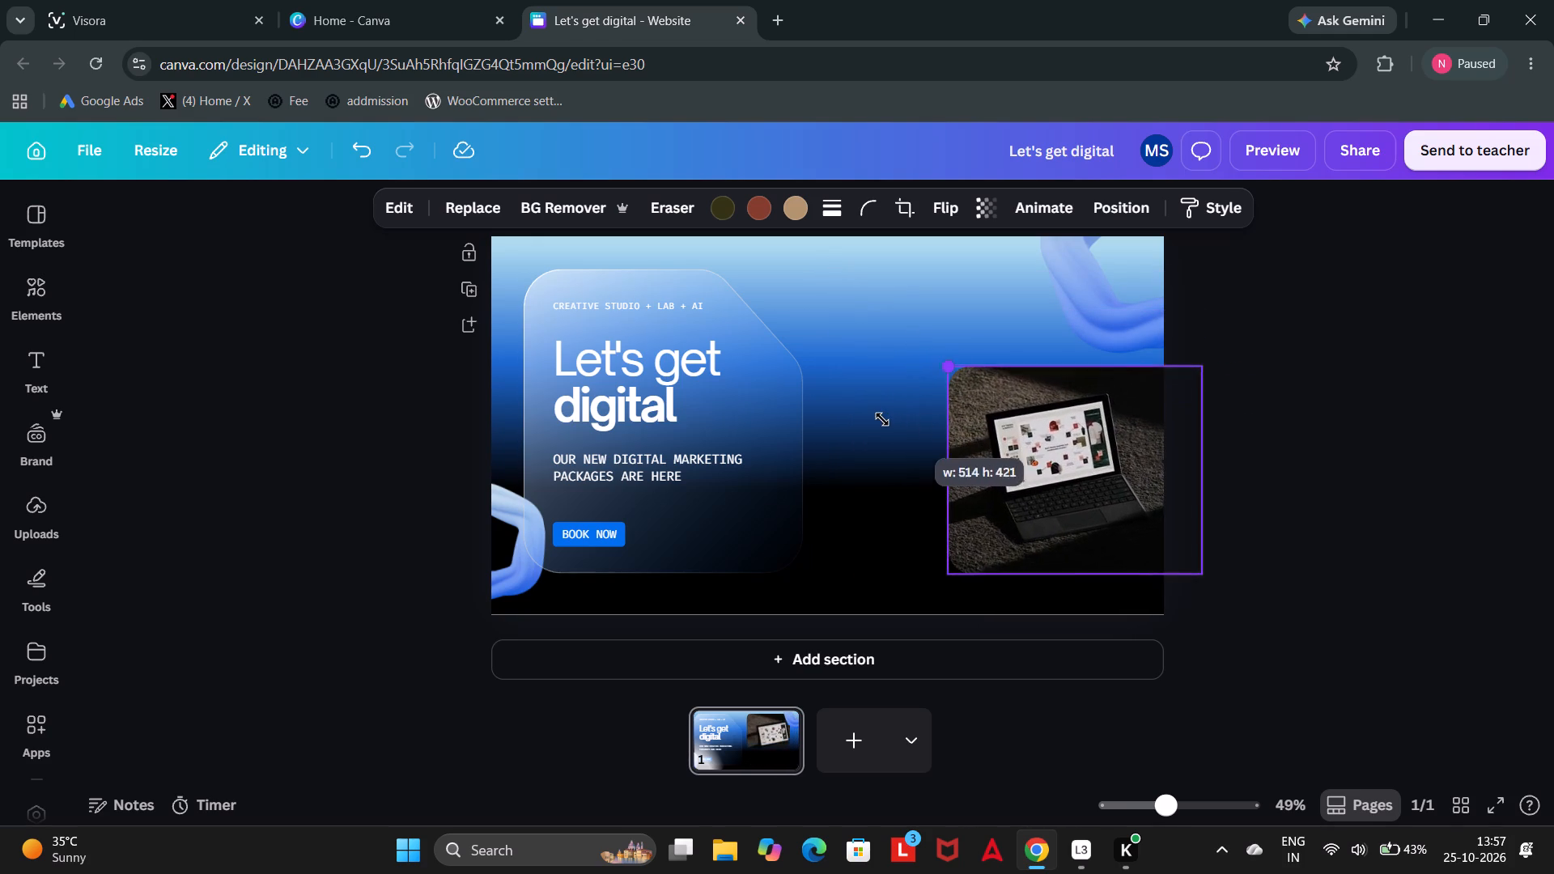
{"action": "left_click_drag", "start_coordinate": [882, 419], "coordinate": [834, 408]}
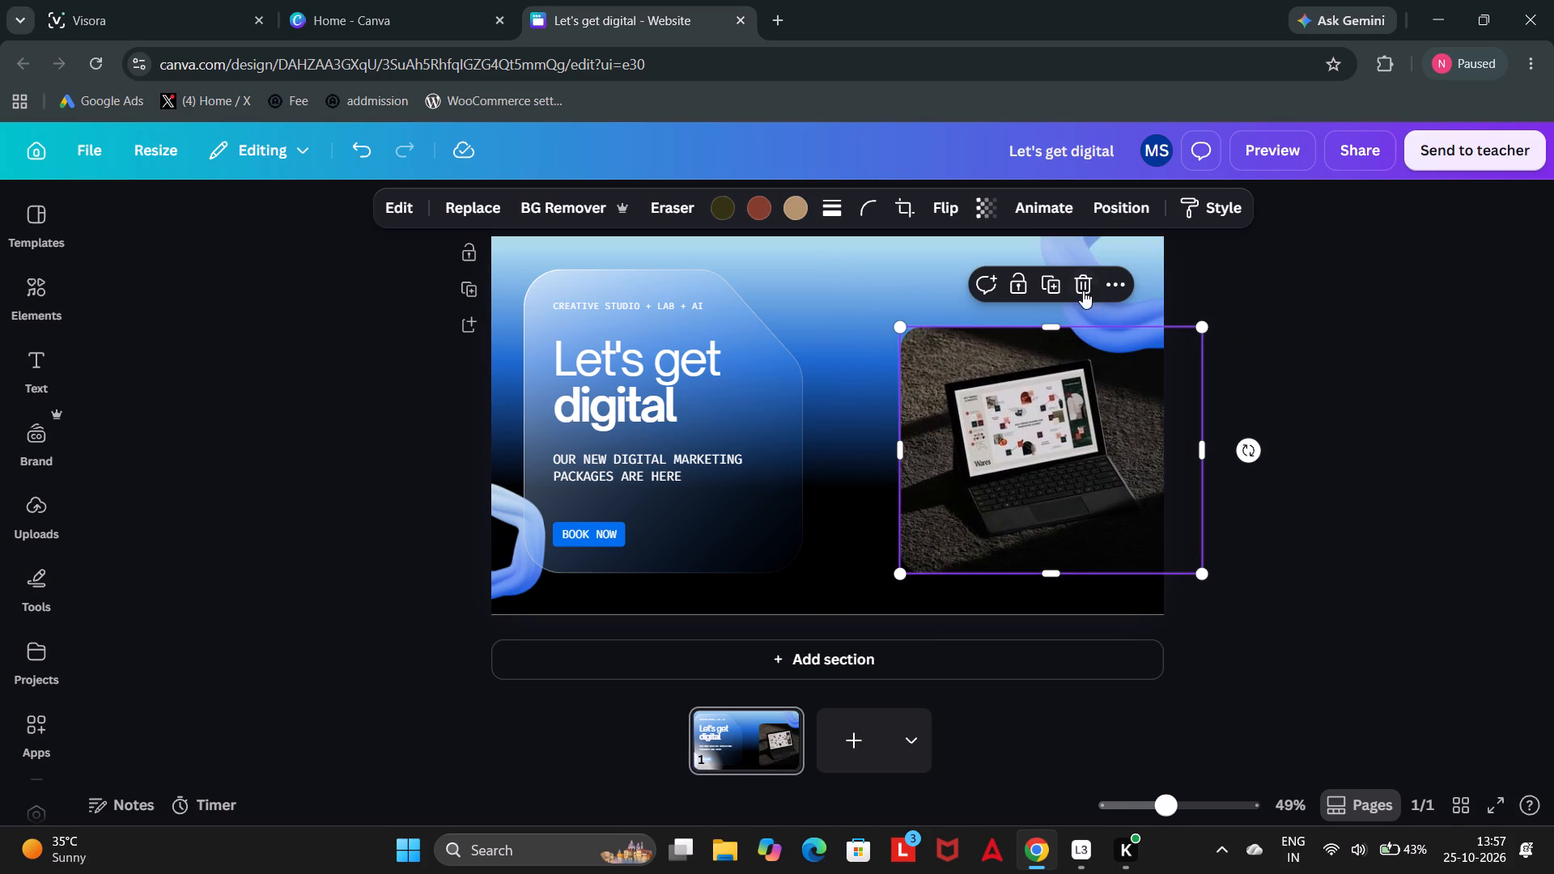
Delete the laptop photo beside the "Let's get digital" card.
{"action": "left_click", "coordinate": [1090, 285]}
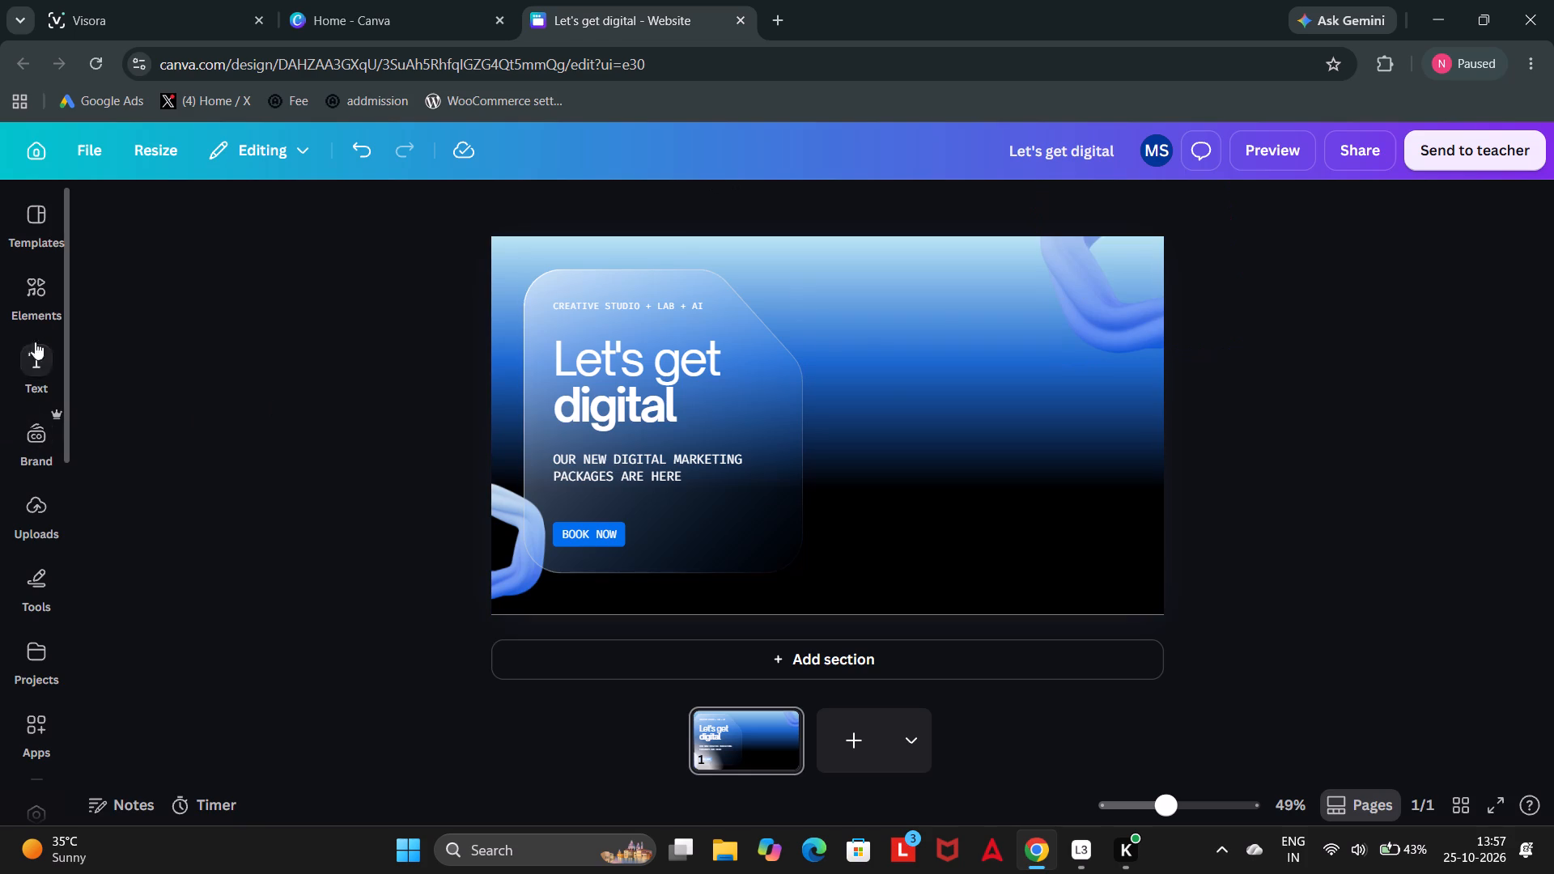
Add the recently used round Telegram icon, scale it down to about button height, and place it just beside the BOOK NOW button.
{"action": "left_click", "coordinate": [42, 312]}
{"action": "scroll", "coordinate": [155, 465], "scroll_direction": "down", "scroll_amount": 4}
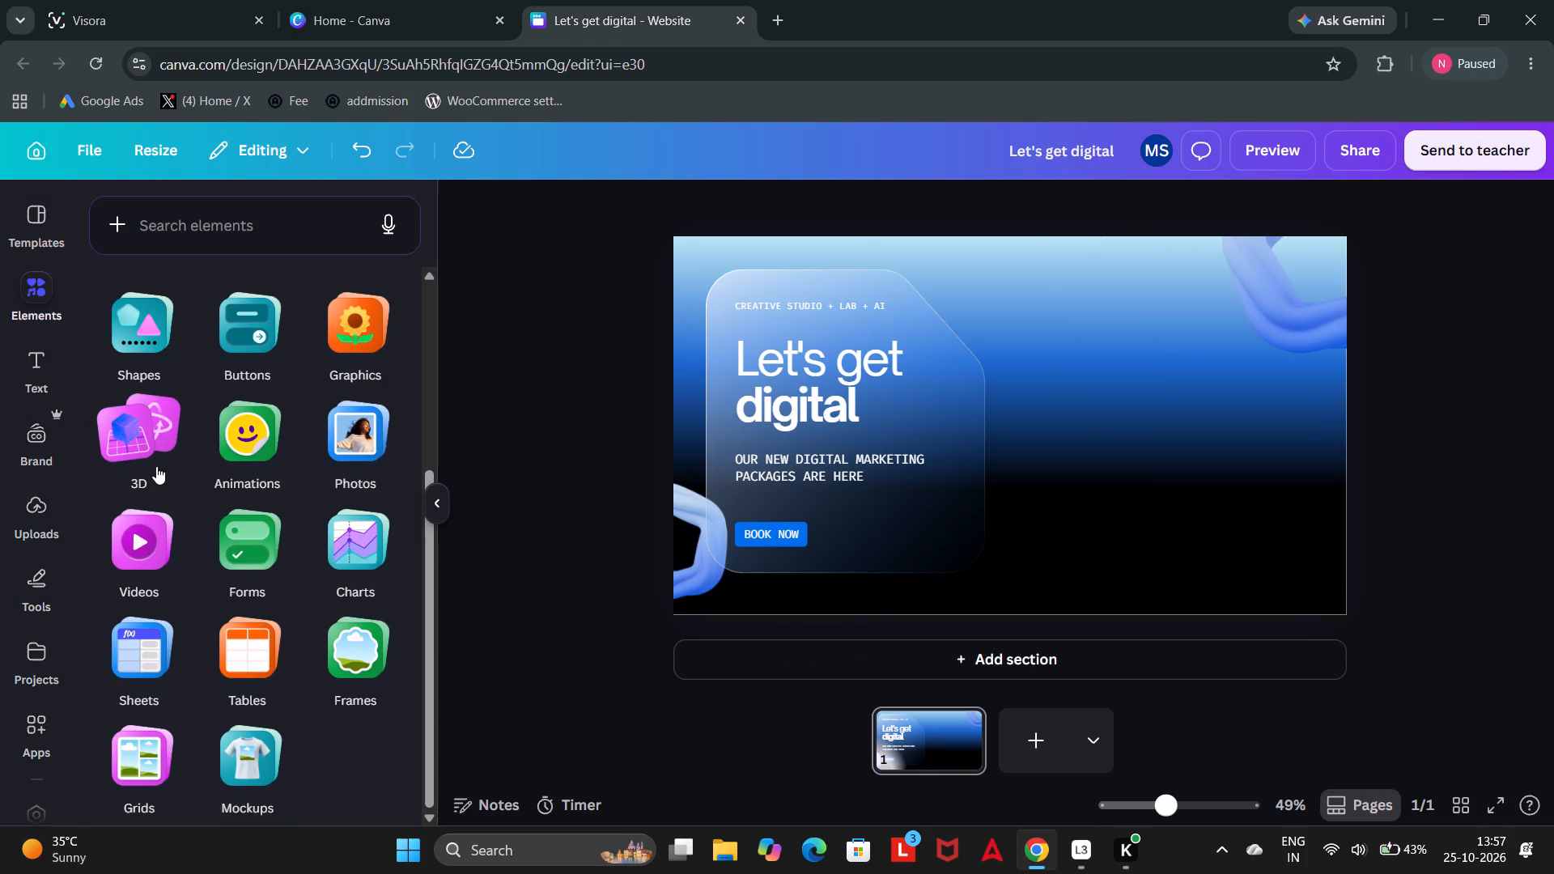
{"action": "scroll", "coordinate": [241, 509], "scroll_direction": "down", "scroll_amount": 3}
{"action": "scroll", "coordinate": [274, 337], "scroll_direction": "up", "scroll_amount": 8}
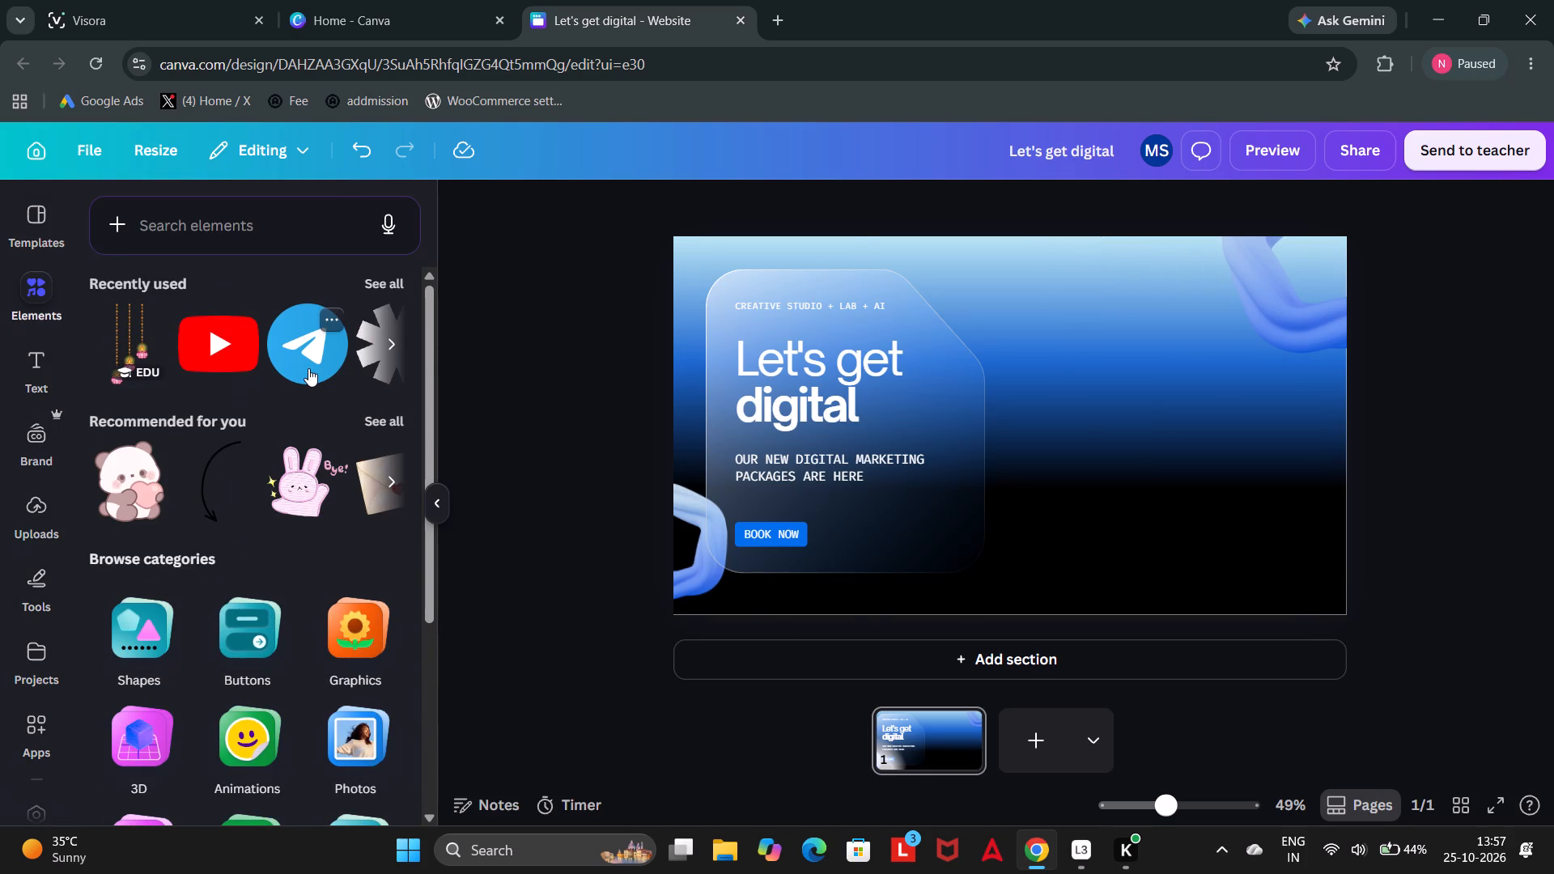
{"action": "left_click", "coordinate": [308, 368]}
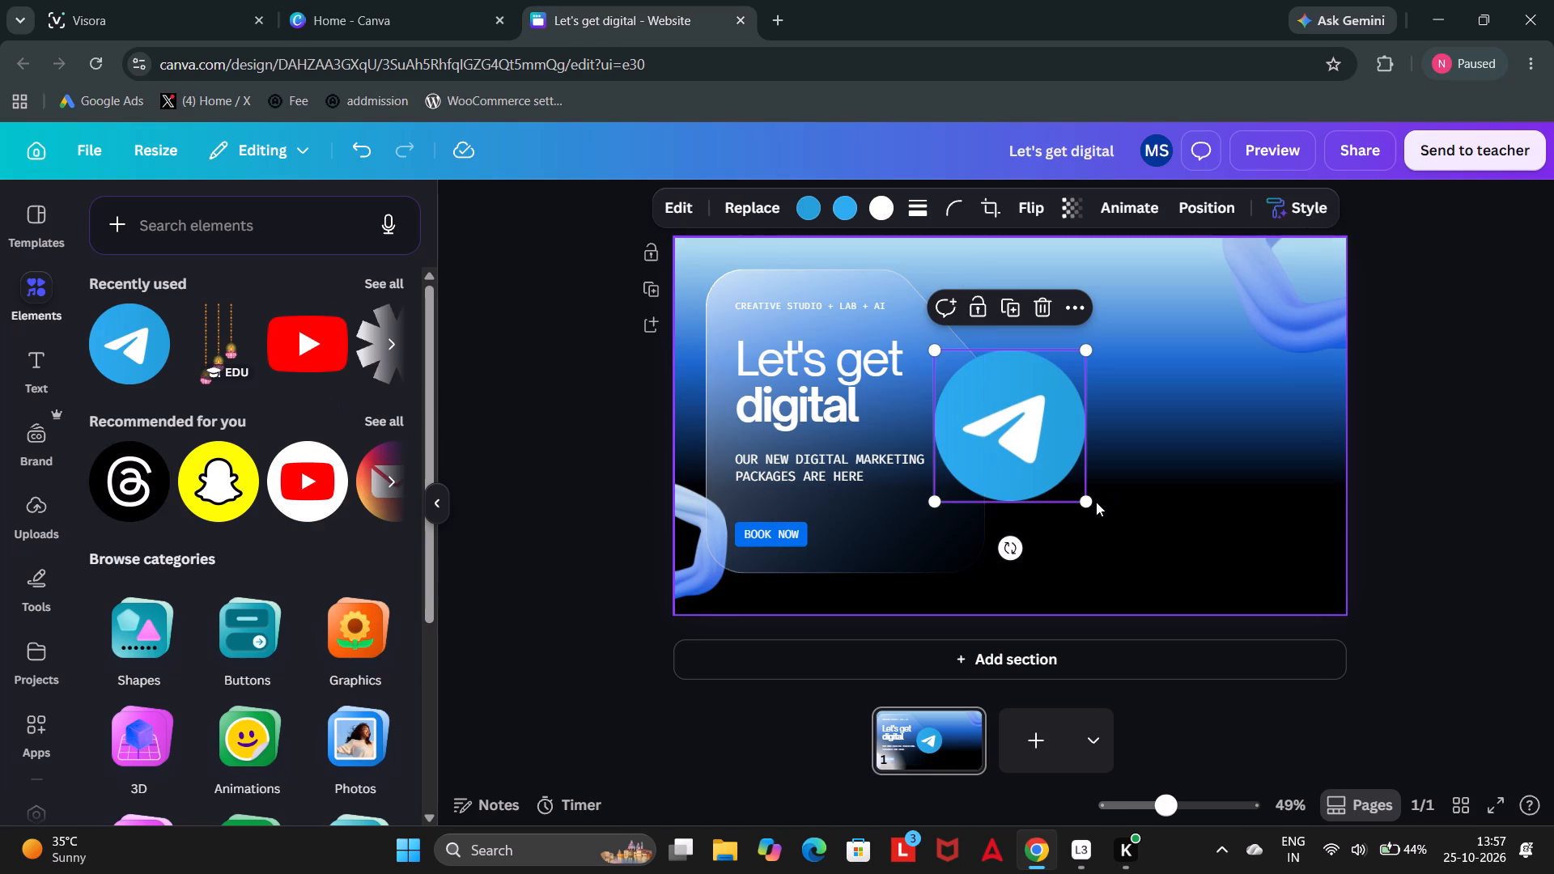
{"action": "left_click_drag", "start_coordinate": [1091, 502], "coordinate": [981, 382]}
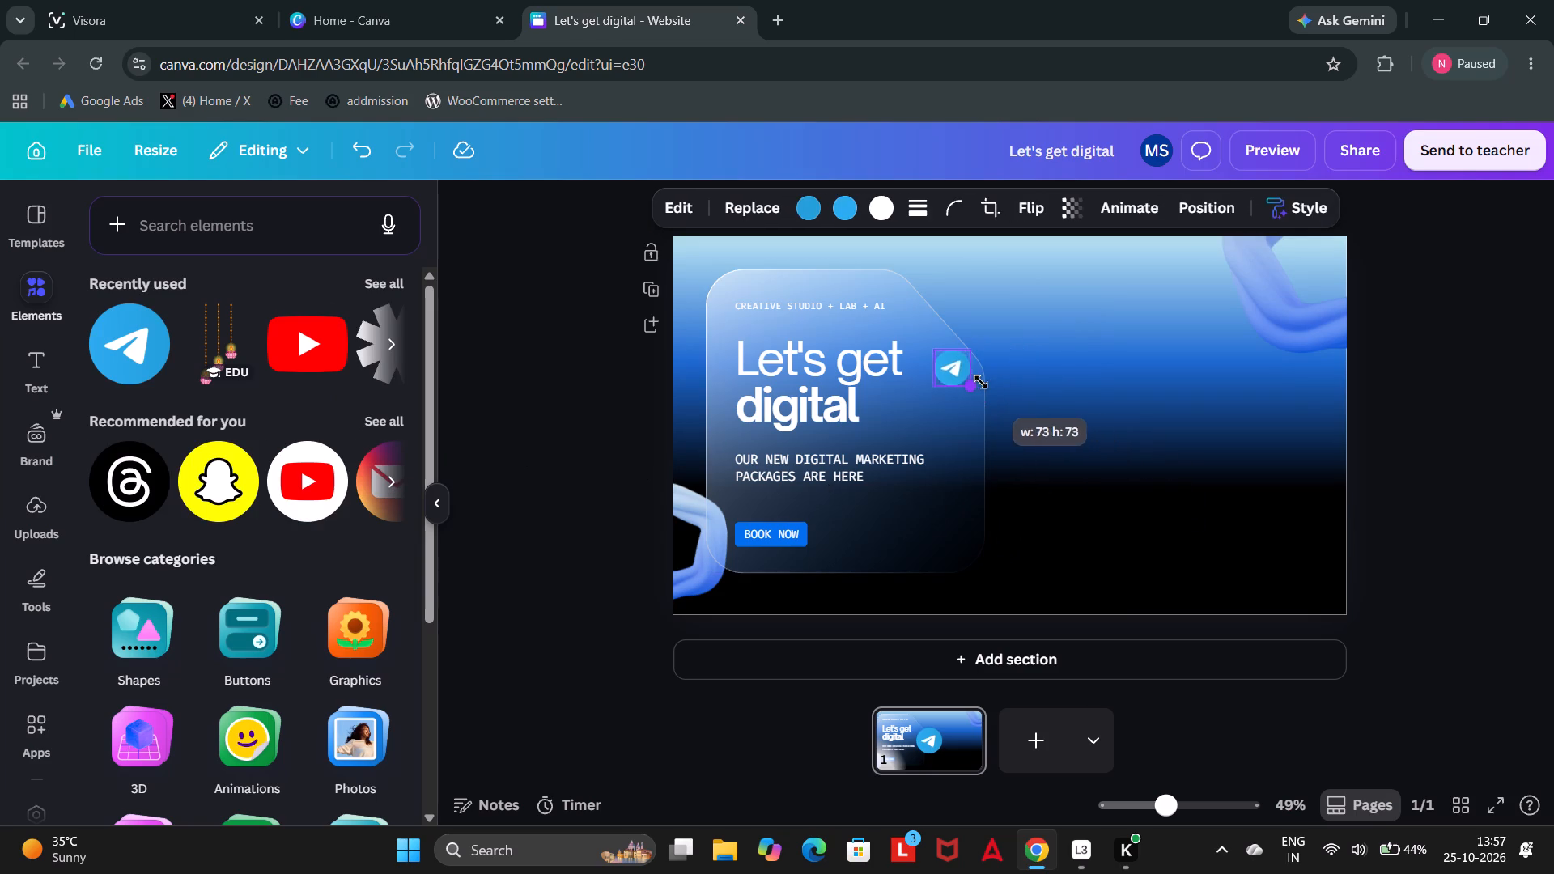
{"action": "left_click_drag", "start_coordinate": [981, 382], "coordinate": [979, 382]}
{"action": "left_click_drag", "start_coordinate": [947, 371], "coordinate": [816, 483]}
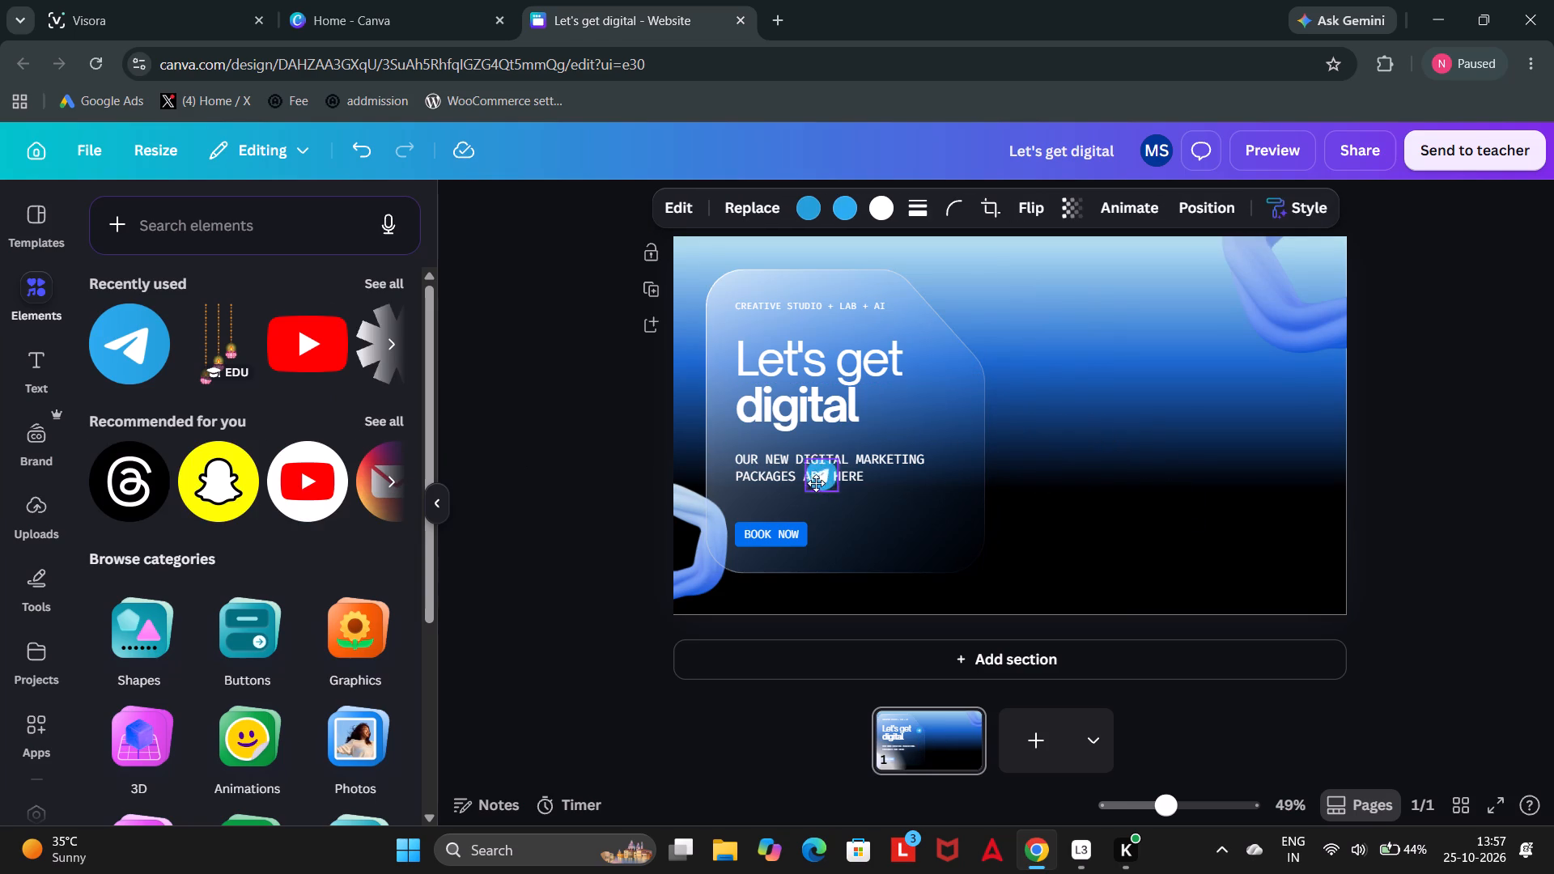
{"action": "left_click_drag", "start_coordinate": [816, 483], "coordinate": [745, 508]}
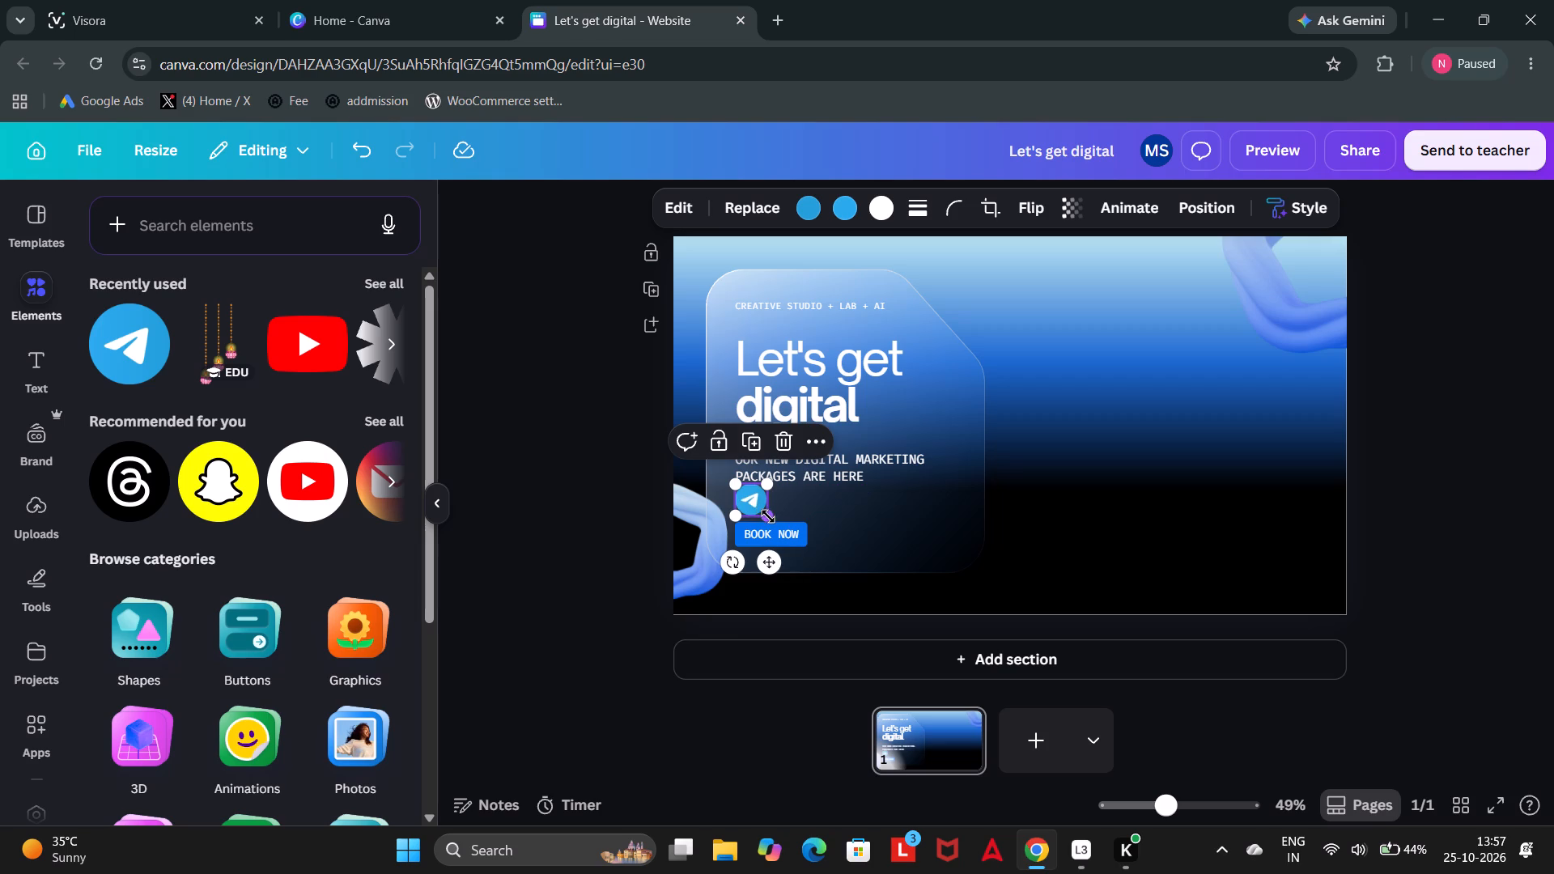
{"action": "left_click_drag", "start_coordinate": [768, 516], "coordinate": [766, 504]}
{"action": "left_click_drag", "start_coordinate": [748, 494], "coordinate": [745, 503]}
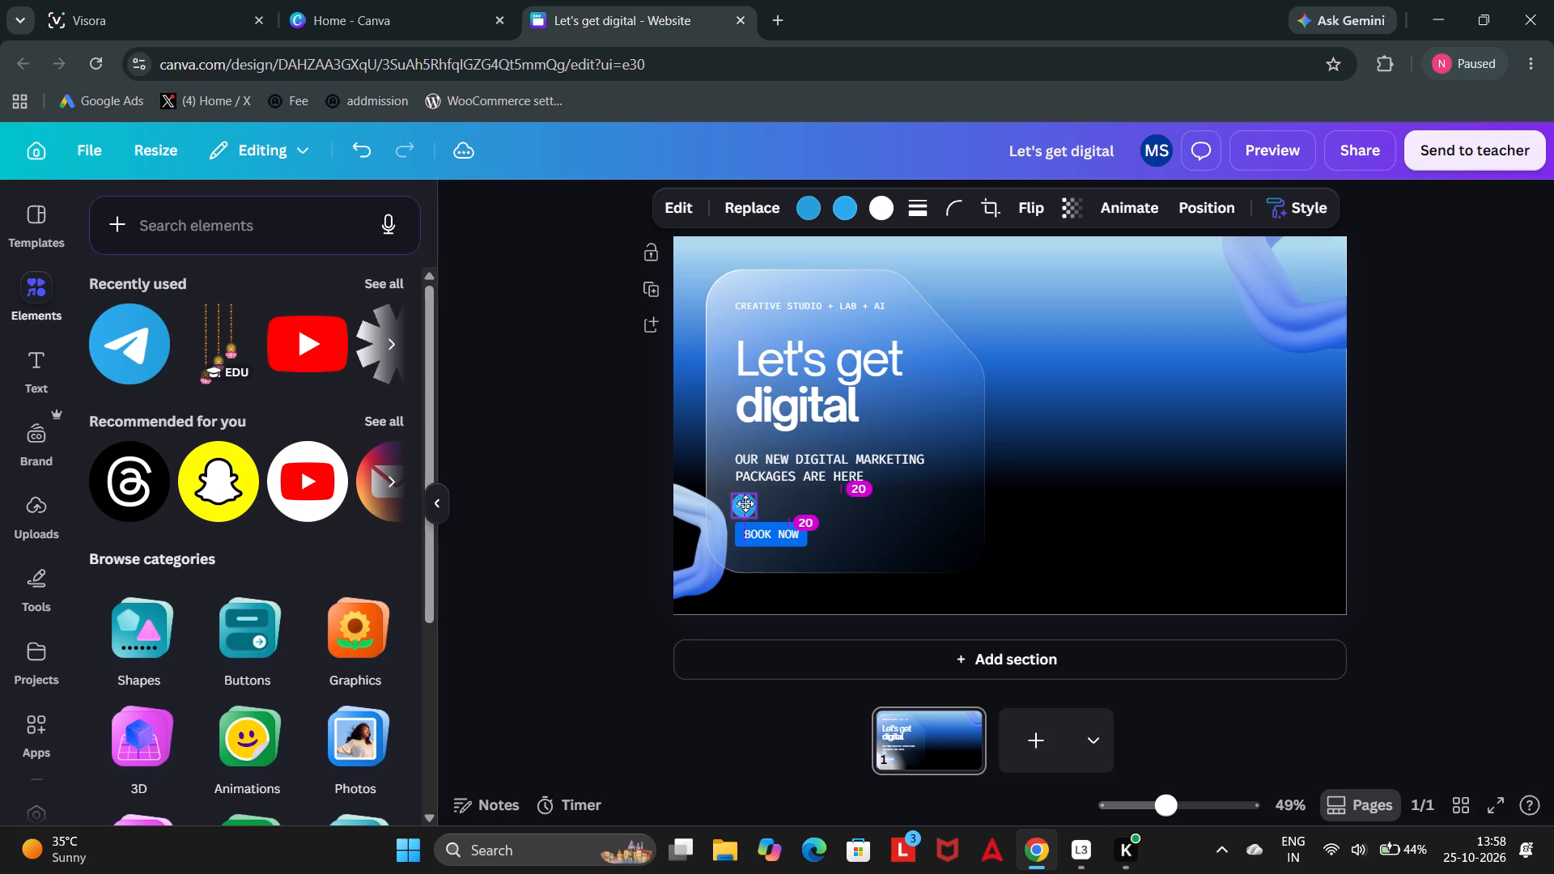
{"action": "left_click_drag", "start_coordinate": [745, 503], "coordinate": [752, 499]}
{"action": "left_click_drag", "start_coordinate": [752, 499], "coordinate": [833, 532]}
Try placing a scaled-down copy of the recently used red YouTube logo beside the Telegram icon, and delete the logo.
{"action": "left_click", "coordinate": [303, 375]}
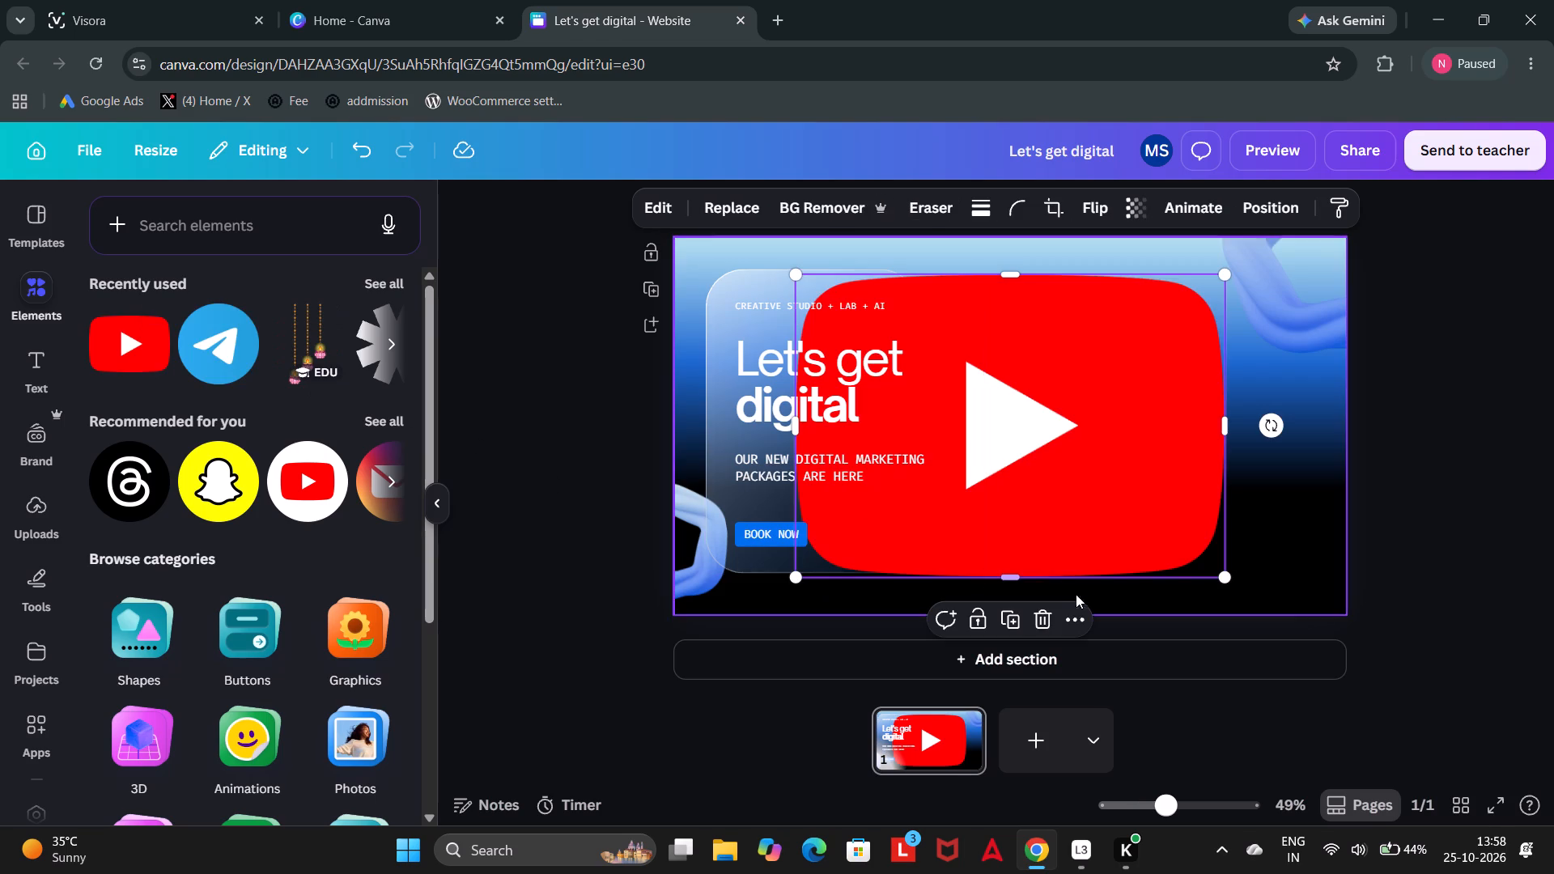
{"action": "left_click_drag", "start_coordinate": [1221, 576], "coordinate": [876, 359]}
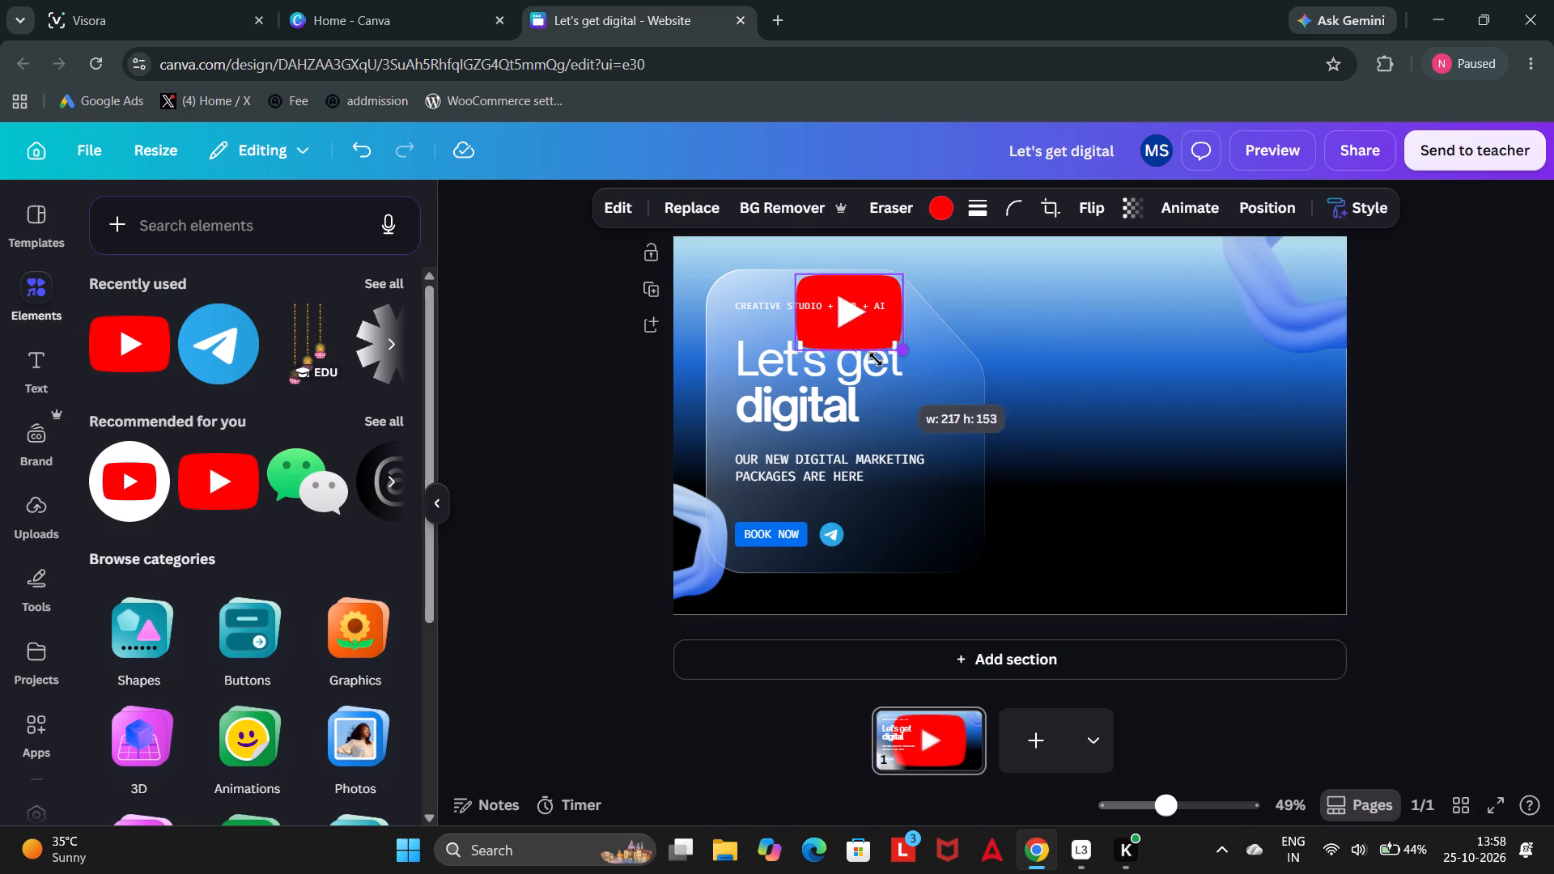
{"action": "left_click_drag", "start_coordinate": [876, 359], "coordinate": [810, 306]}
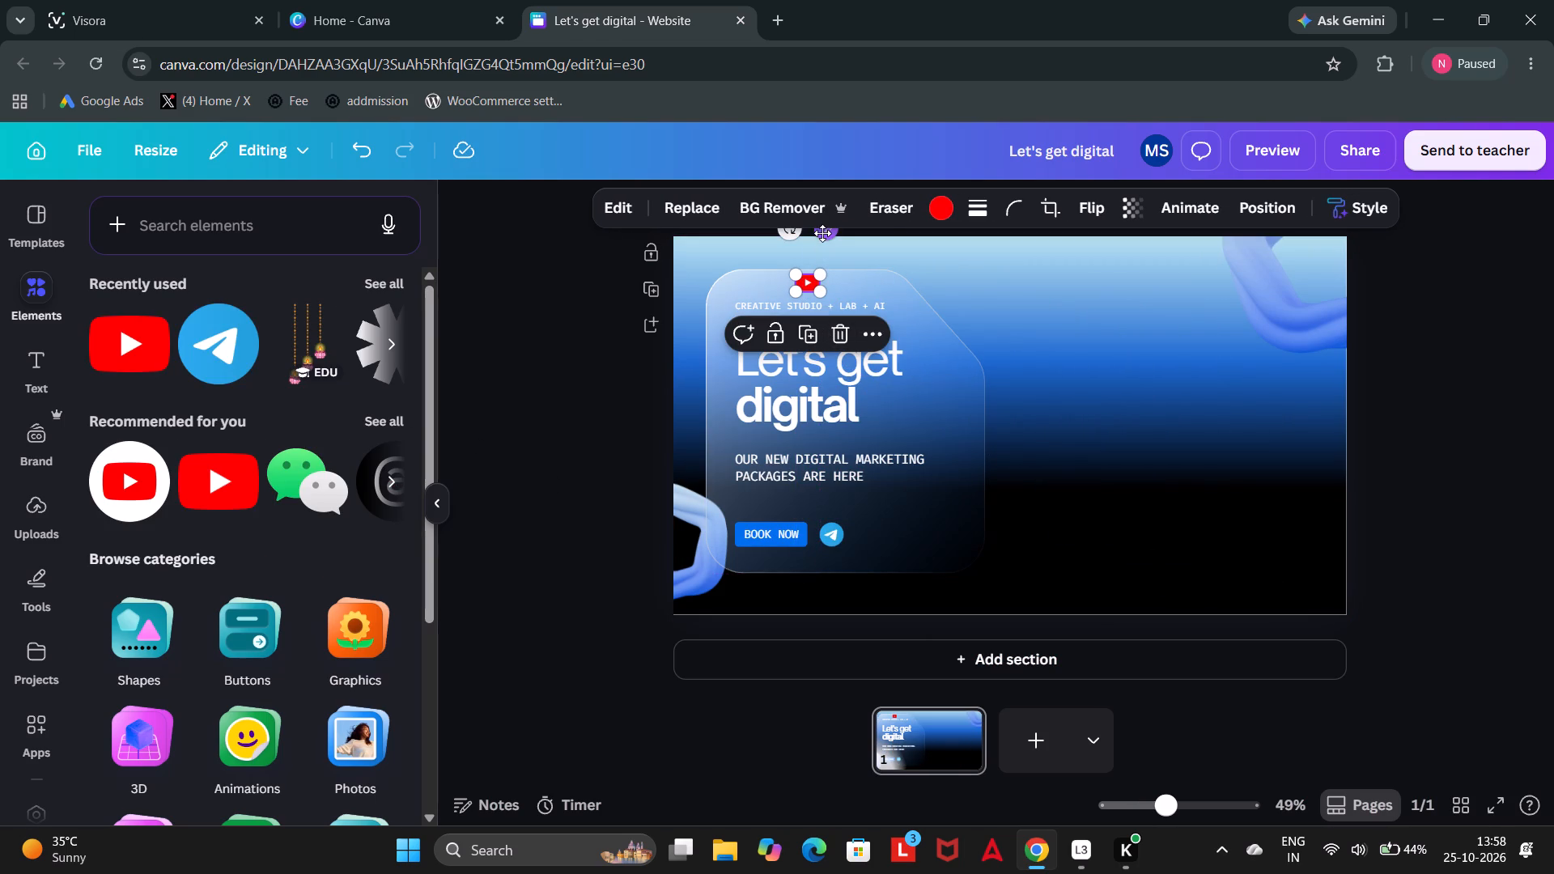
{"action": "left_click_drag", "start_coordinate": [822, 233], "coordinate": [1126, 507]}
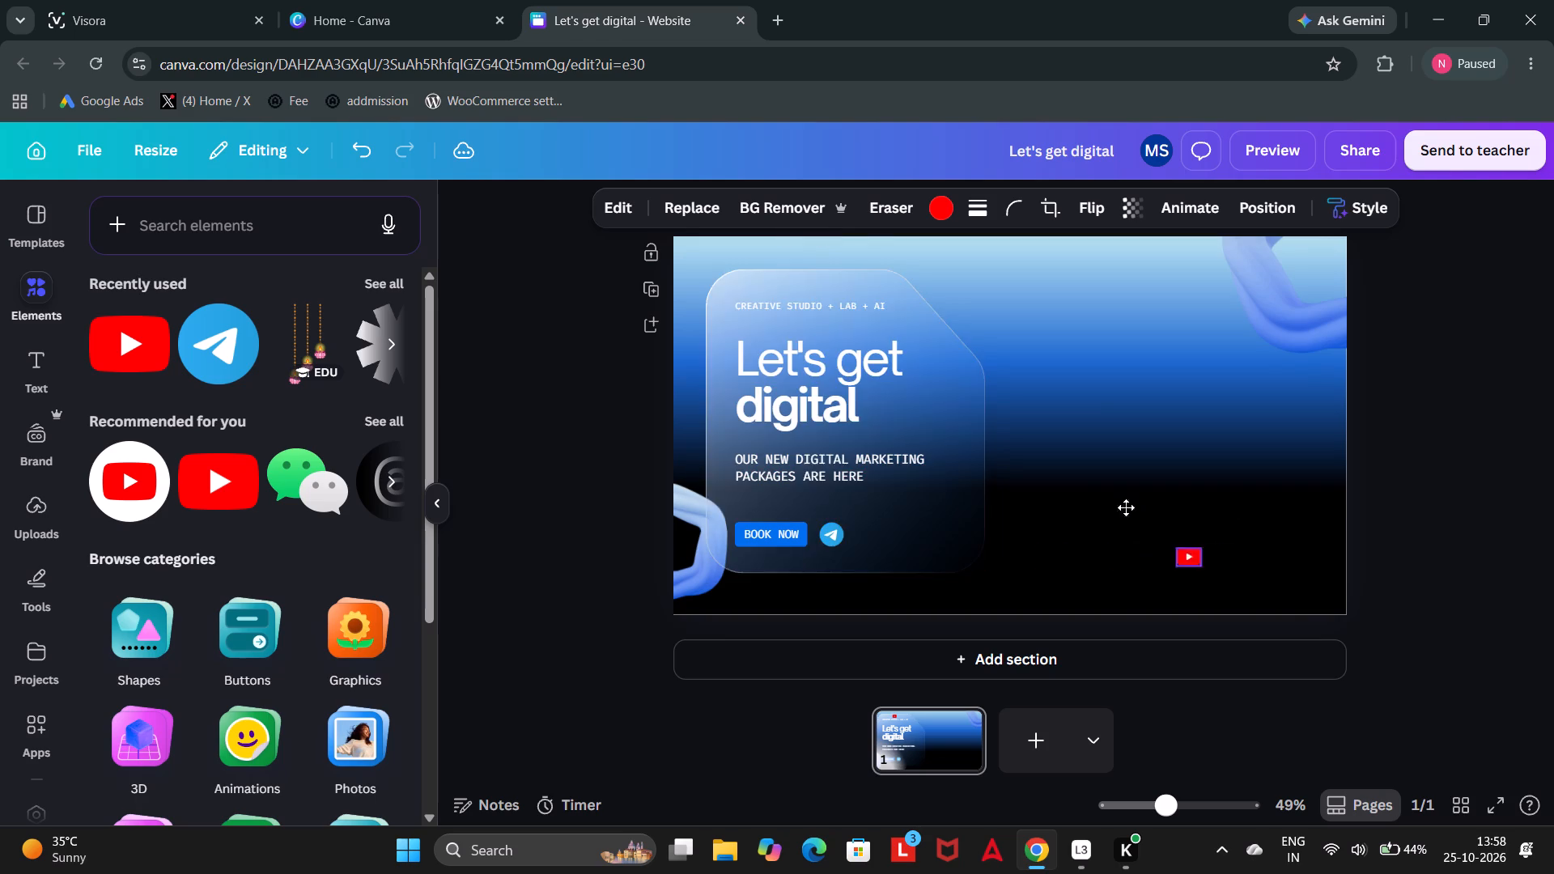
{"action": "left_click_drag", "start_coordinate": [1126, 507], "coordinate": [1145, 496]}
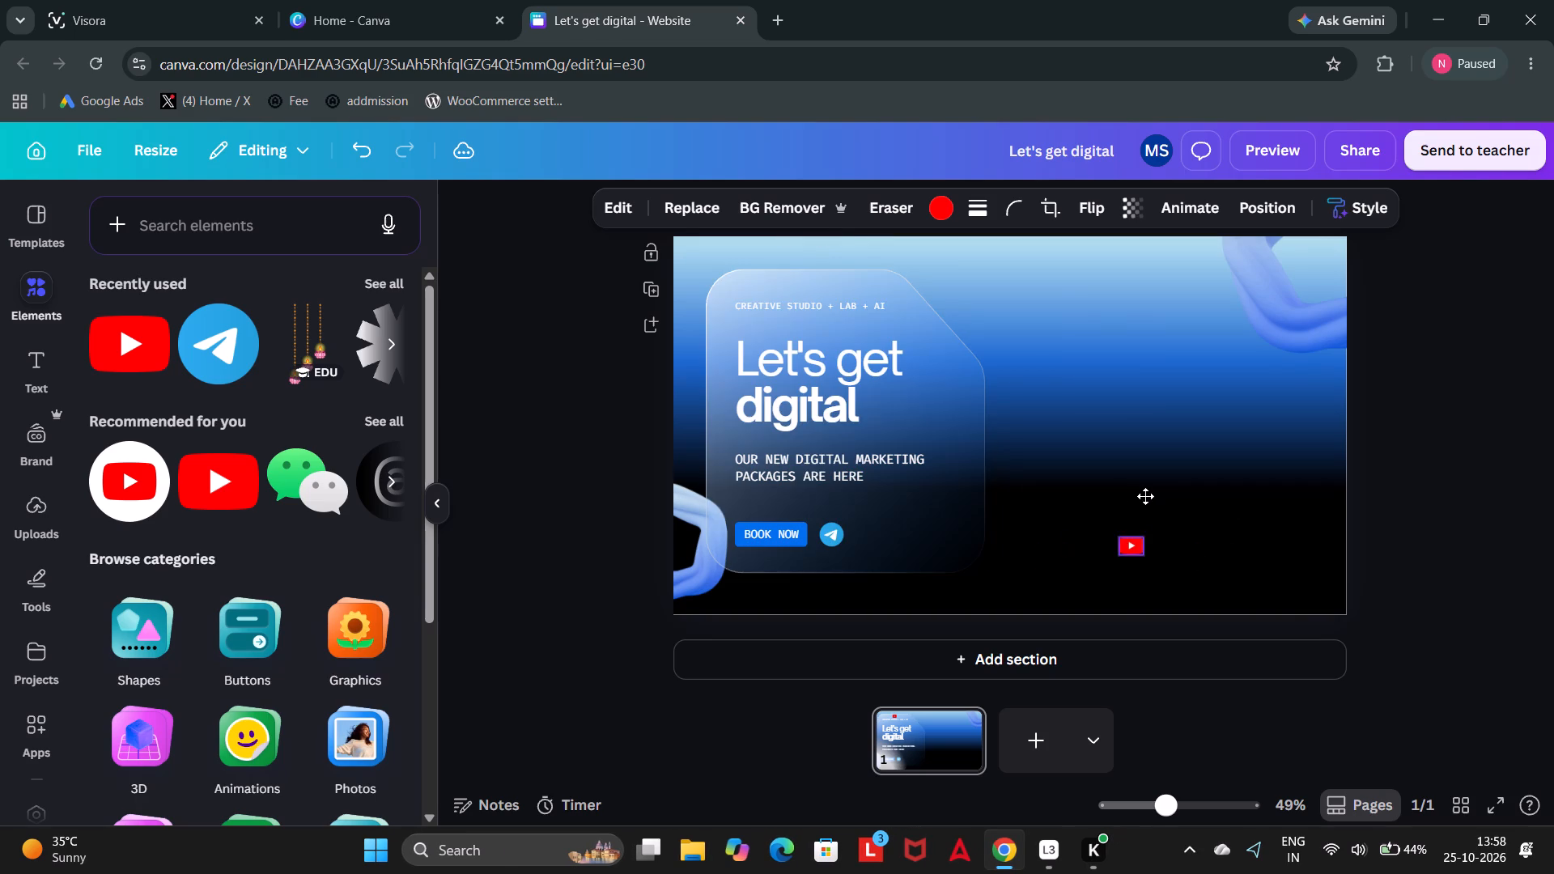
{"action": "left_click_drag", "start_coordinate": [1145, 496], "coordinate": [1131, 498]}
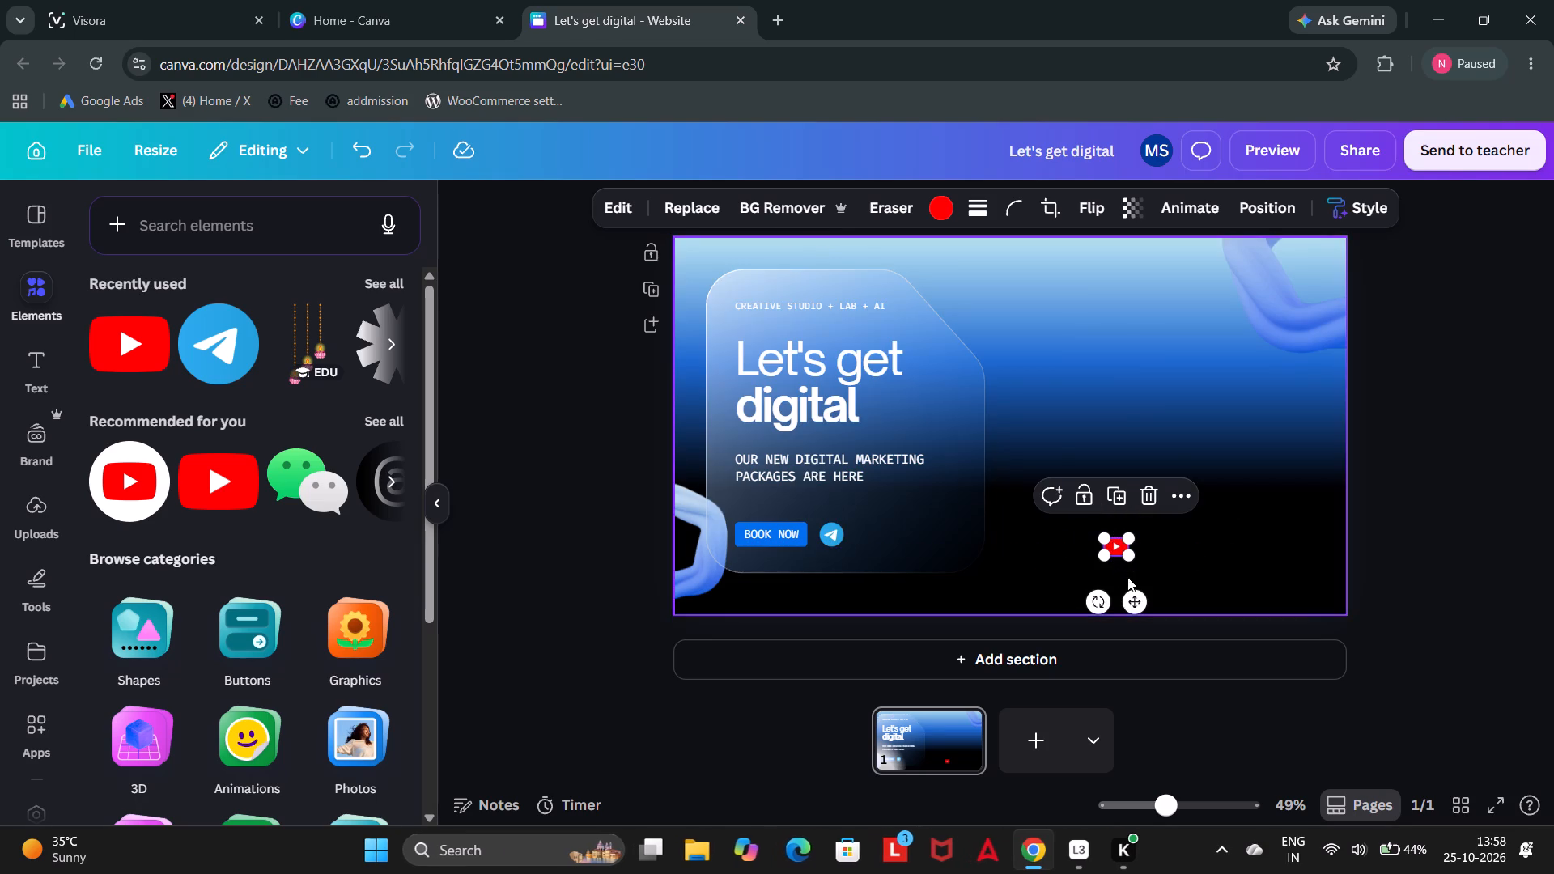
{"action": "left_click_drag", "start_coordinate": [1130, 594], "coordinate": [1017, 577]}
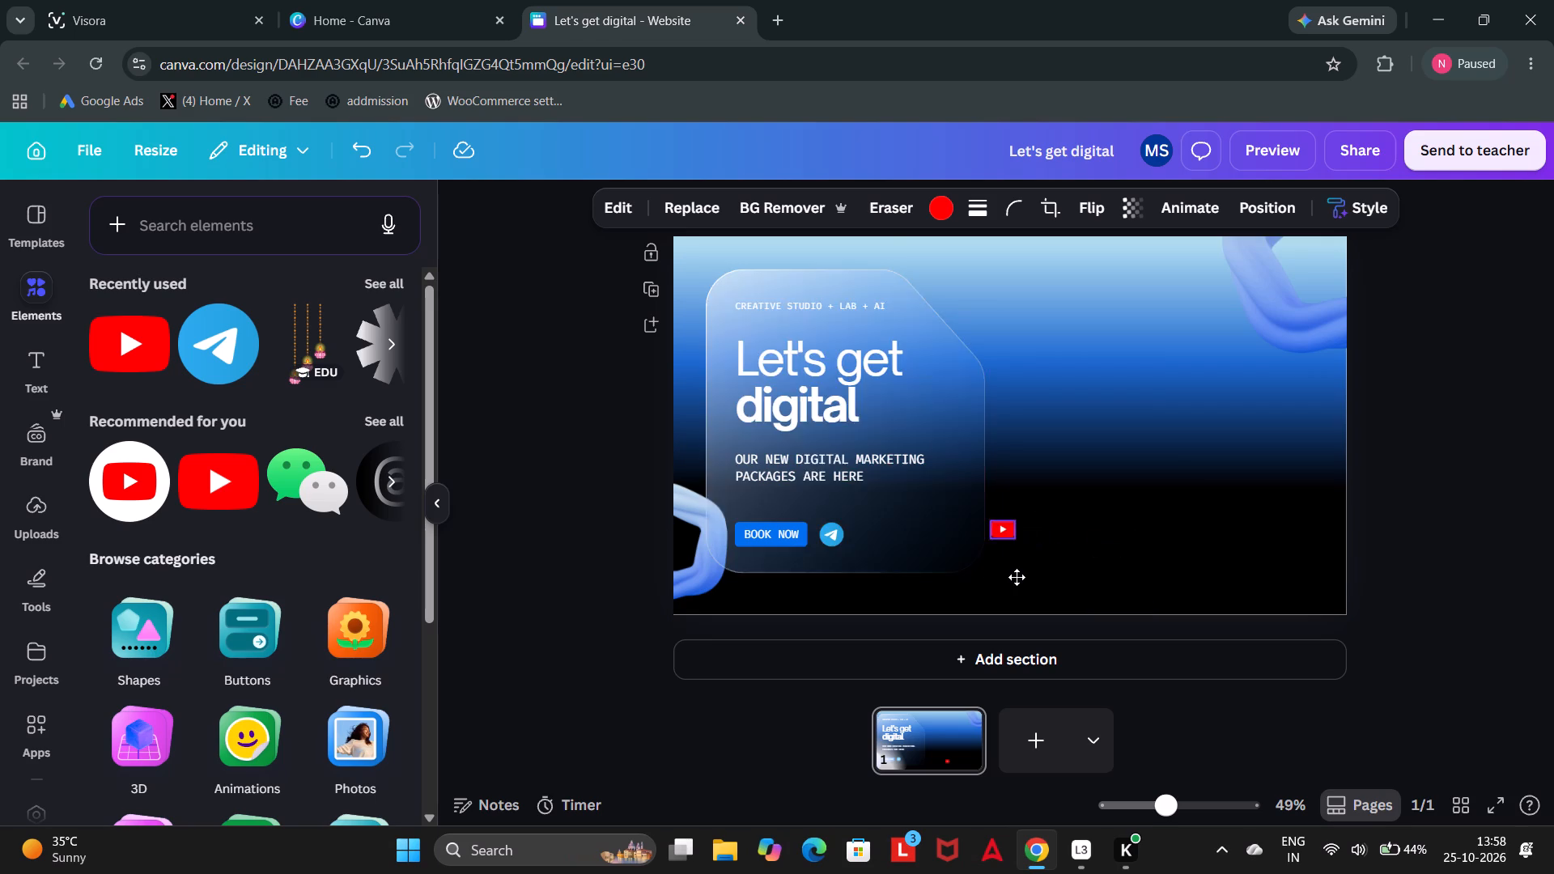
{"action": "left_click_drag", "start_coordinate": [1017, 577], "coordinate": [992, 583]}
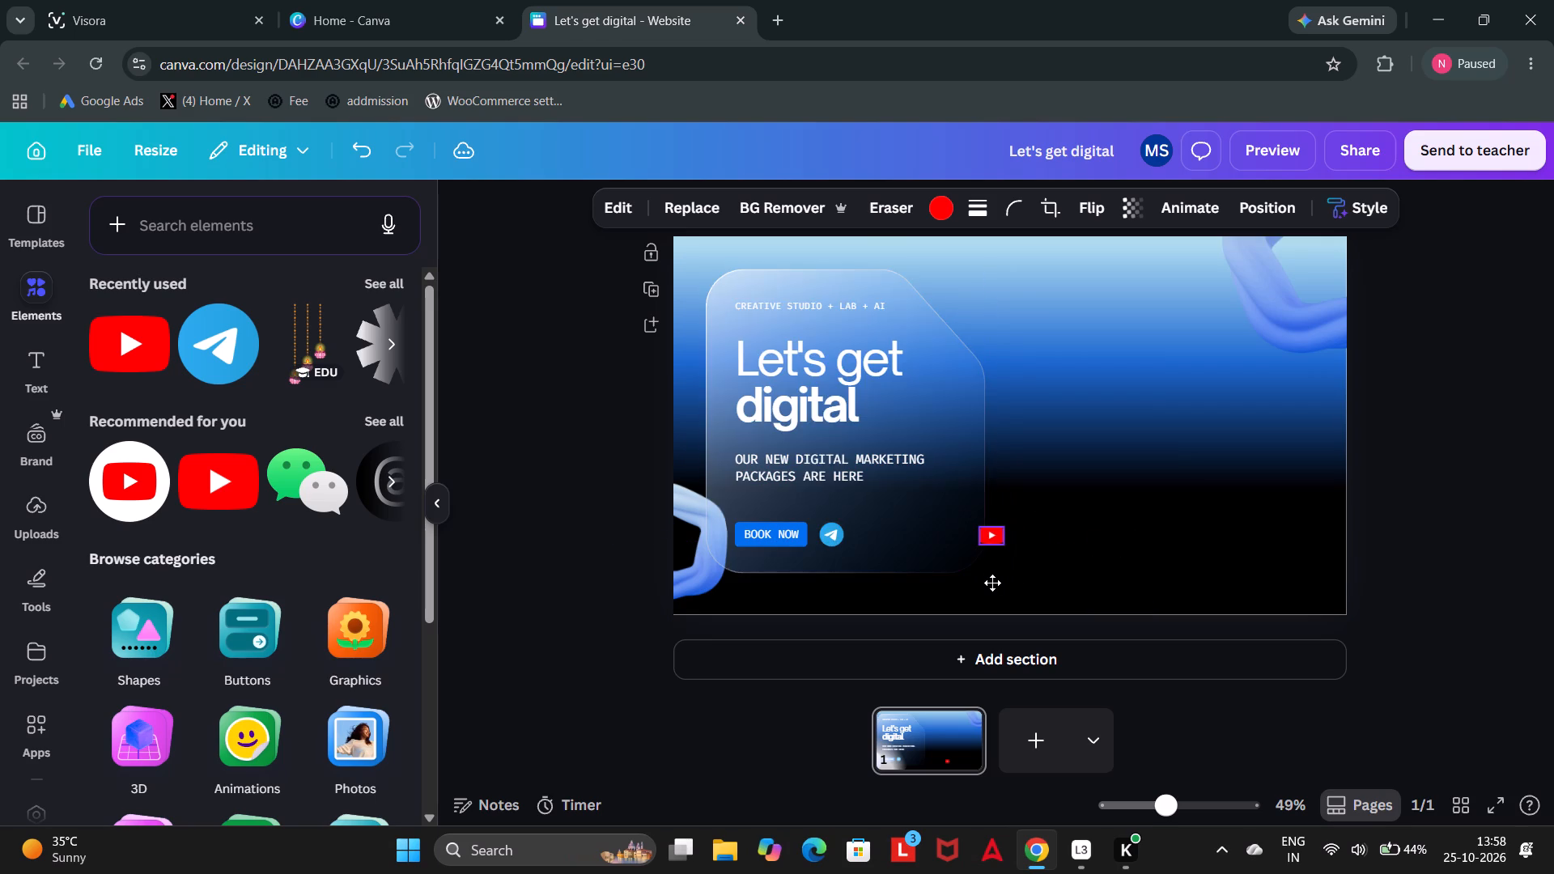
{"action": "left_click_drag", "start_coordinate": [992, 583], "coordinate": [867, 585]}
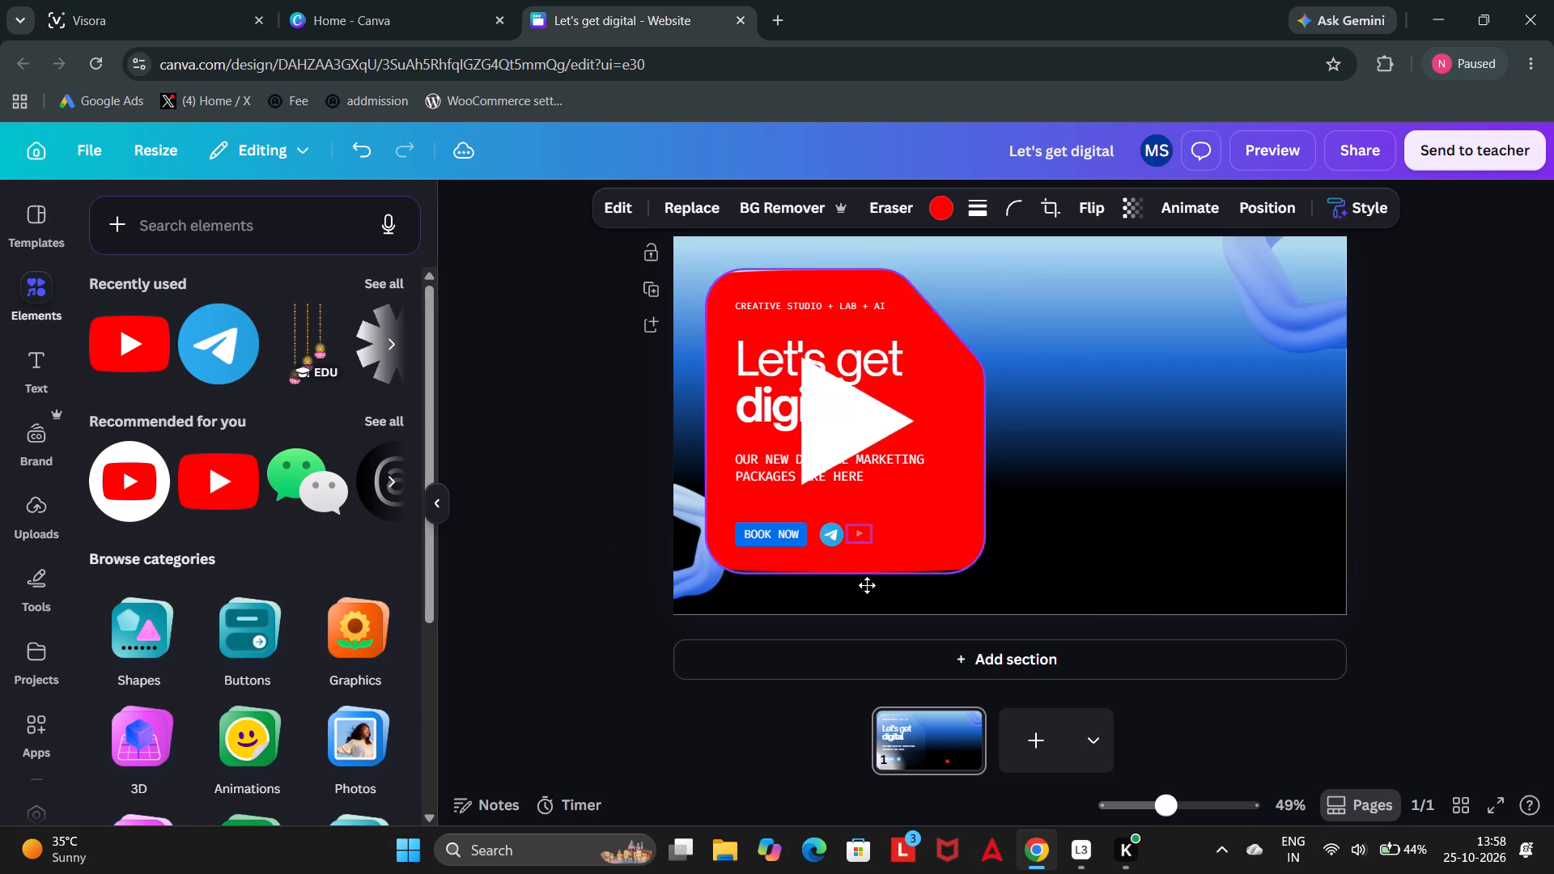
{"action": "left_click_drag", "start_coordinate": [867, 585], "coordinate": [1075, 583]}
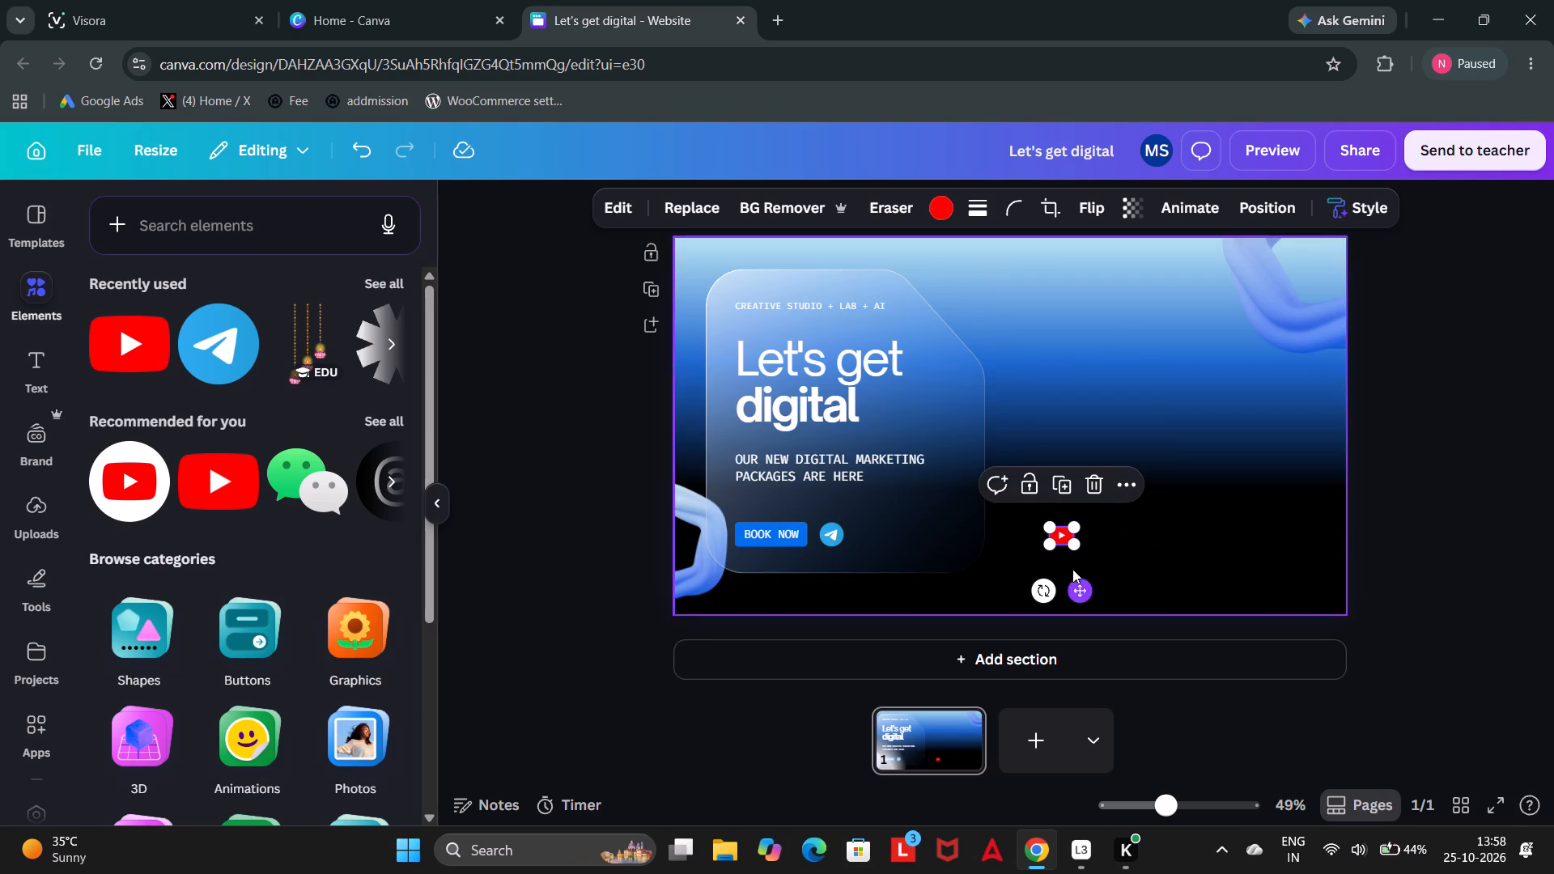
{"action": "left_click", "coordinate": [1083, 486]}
Add the recommended round yellow Snapchat icon, scale it down, and place it beside the Telegram icon on the card.
{"action": "left_click", "coordinate": [227, 471]}
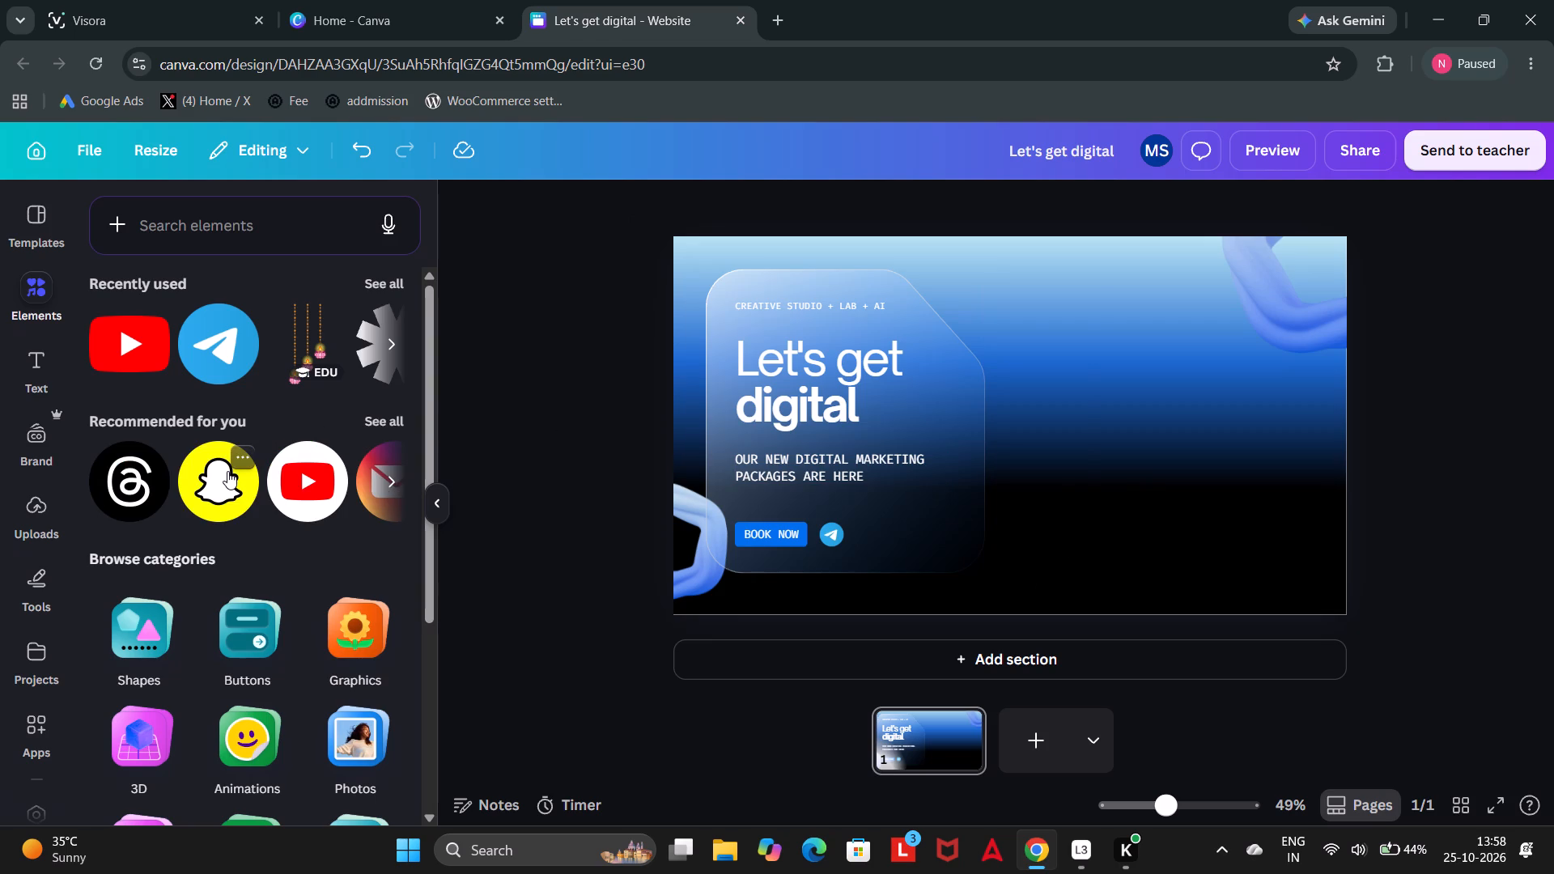
{"action": "left_click_drag", "start_coordinate": [1083, 503], "coordinate": [983, 453]}
{"action": "left_click_drag", "start_coordinate": [974, 393], "coordinate": [901, 520]}
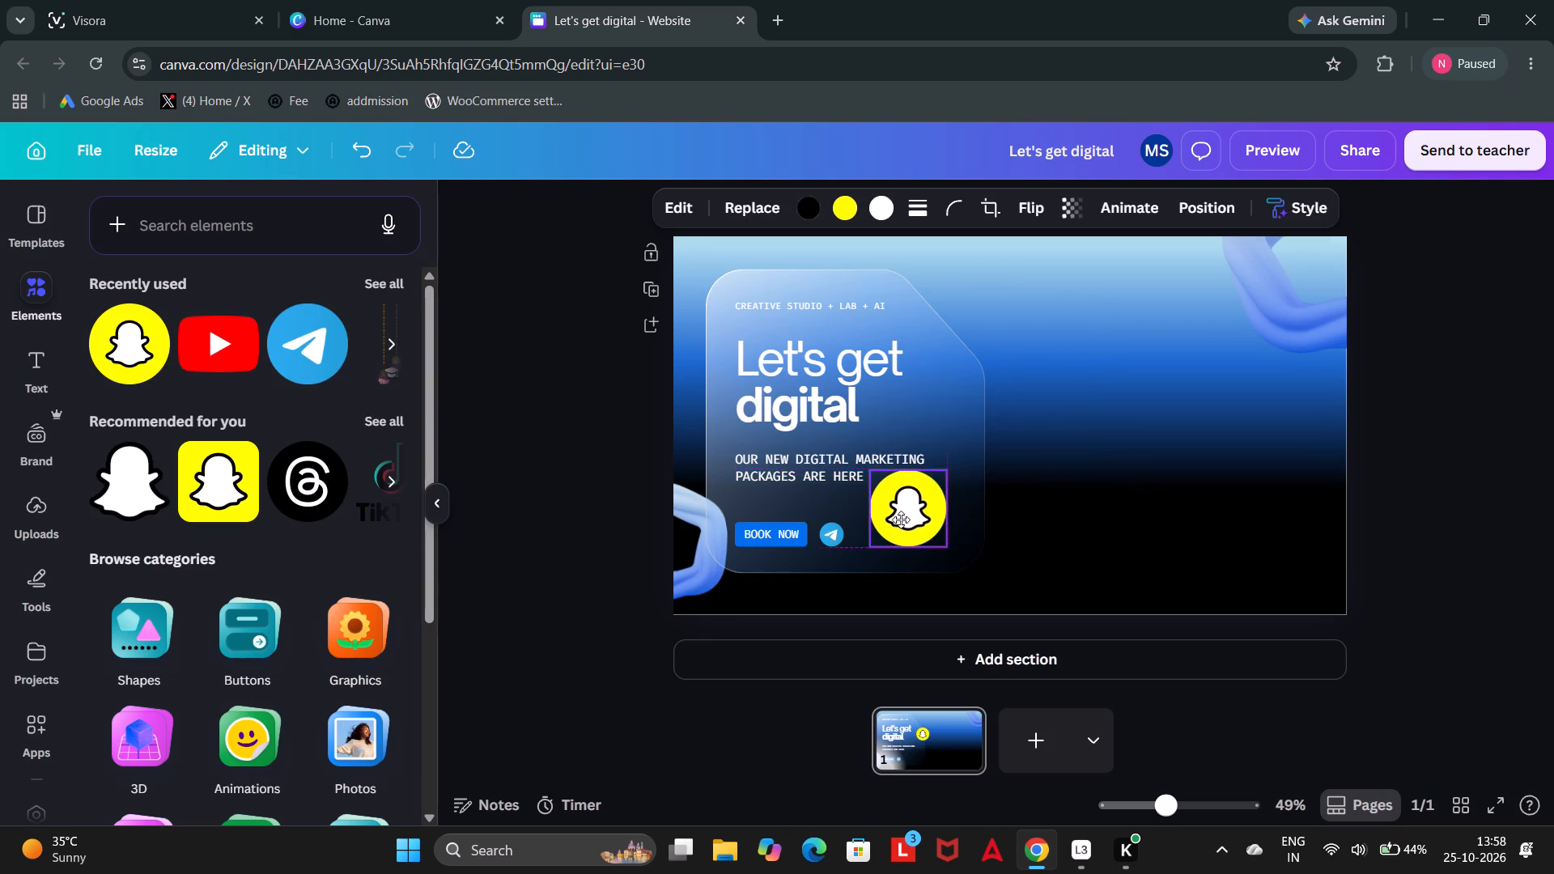
{"action": "left_click_drag", "start_coordinate": [901, 520], "coordinate": [899, 525]}
{"action": "left_click_drag", "start_coordinate": [938, 557], "coordinate": [914, 545]}
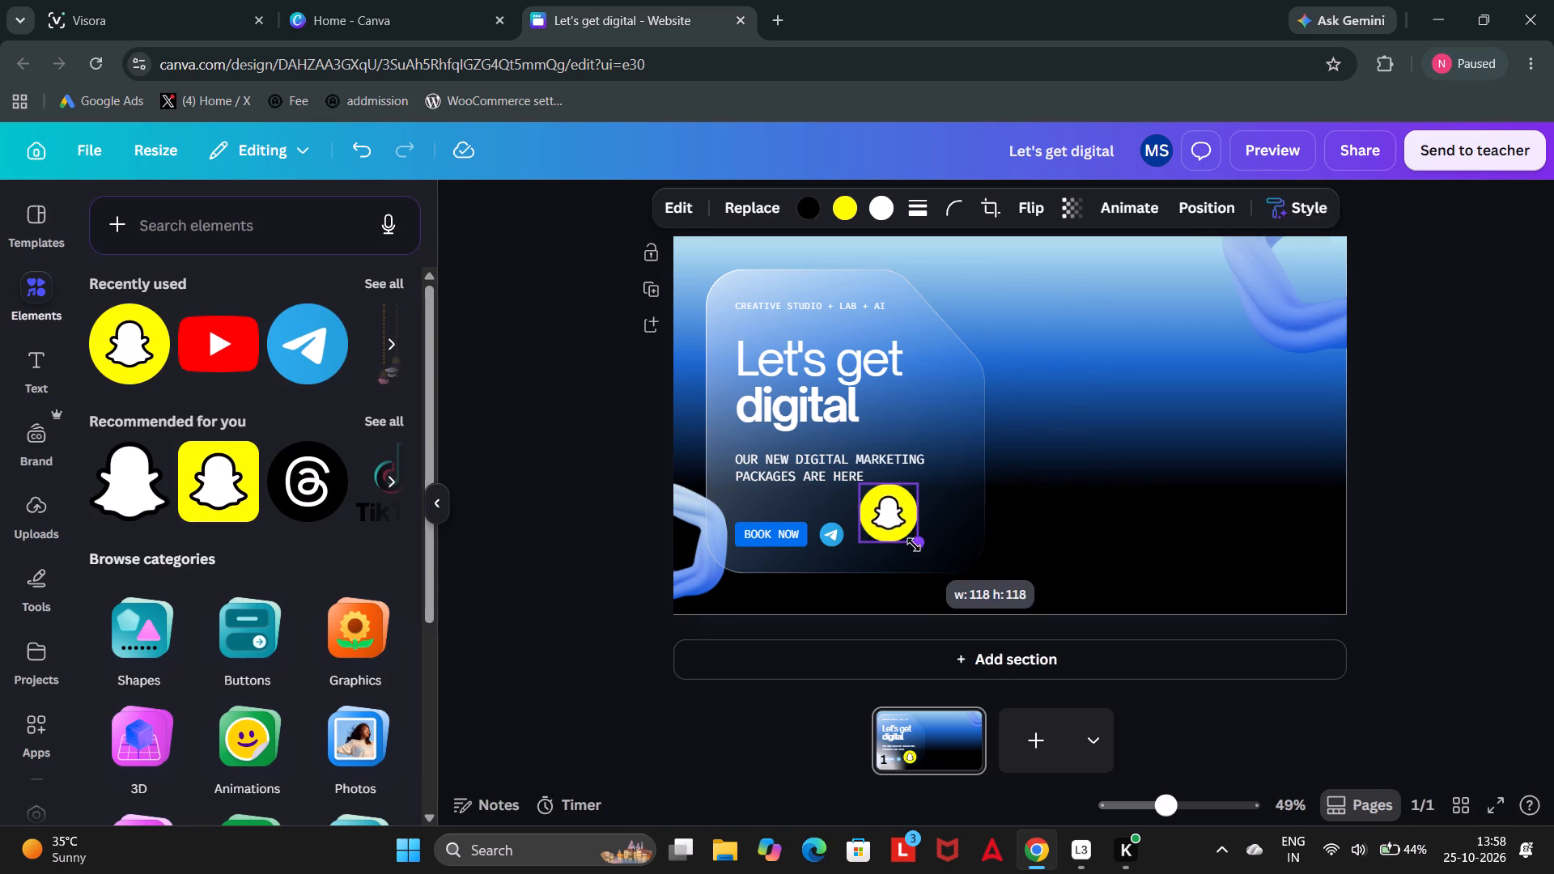
{"action": "left_click_drag", "start_coordinate": [914, 545], "coordinate": [865, 535]}
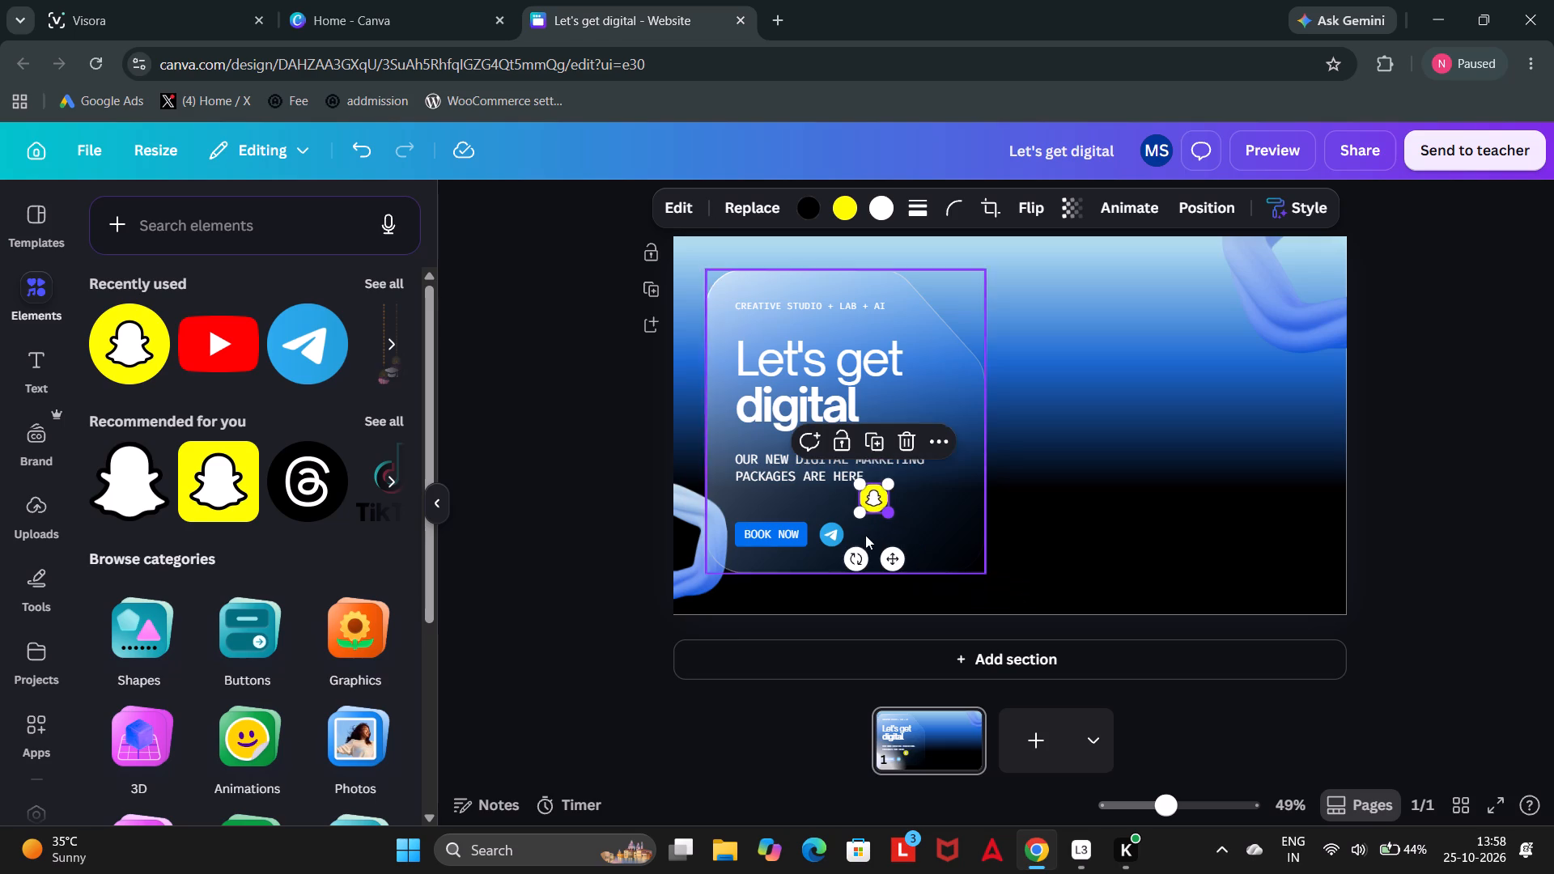
{"action": "left_click_drag", "start_coordinate": [869, 499], "coordinate": [858, 527]}
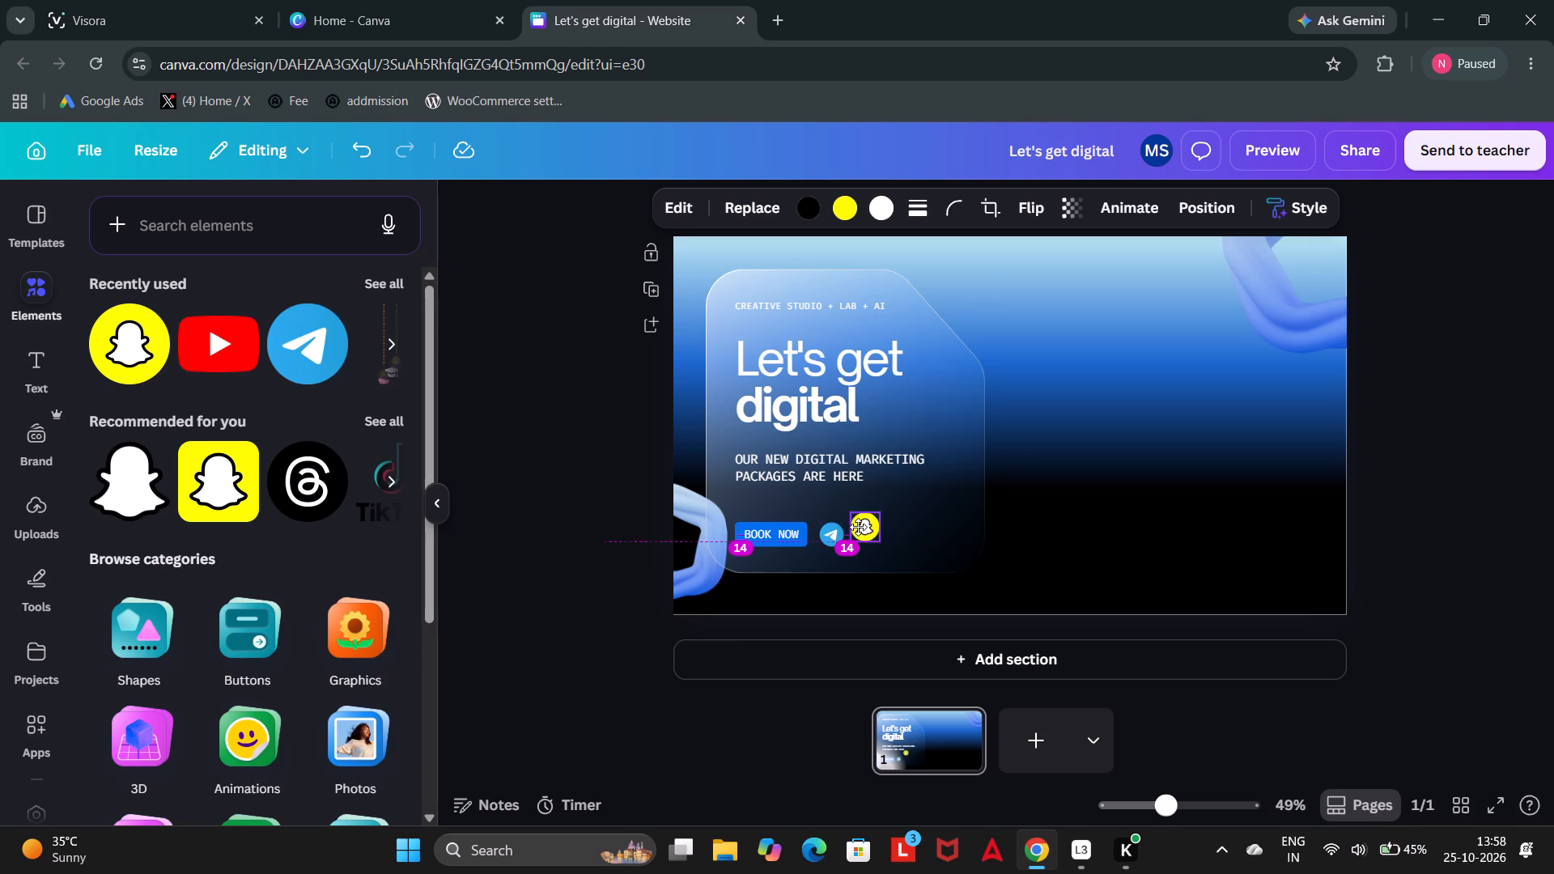
{"action": "left_click_drag", "start_coordinate": [858, 527], "coordinate": [858, 532]}
{"action": "left_click", "coordinate": [1028, 529]}
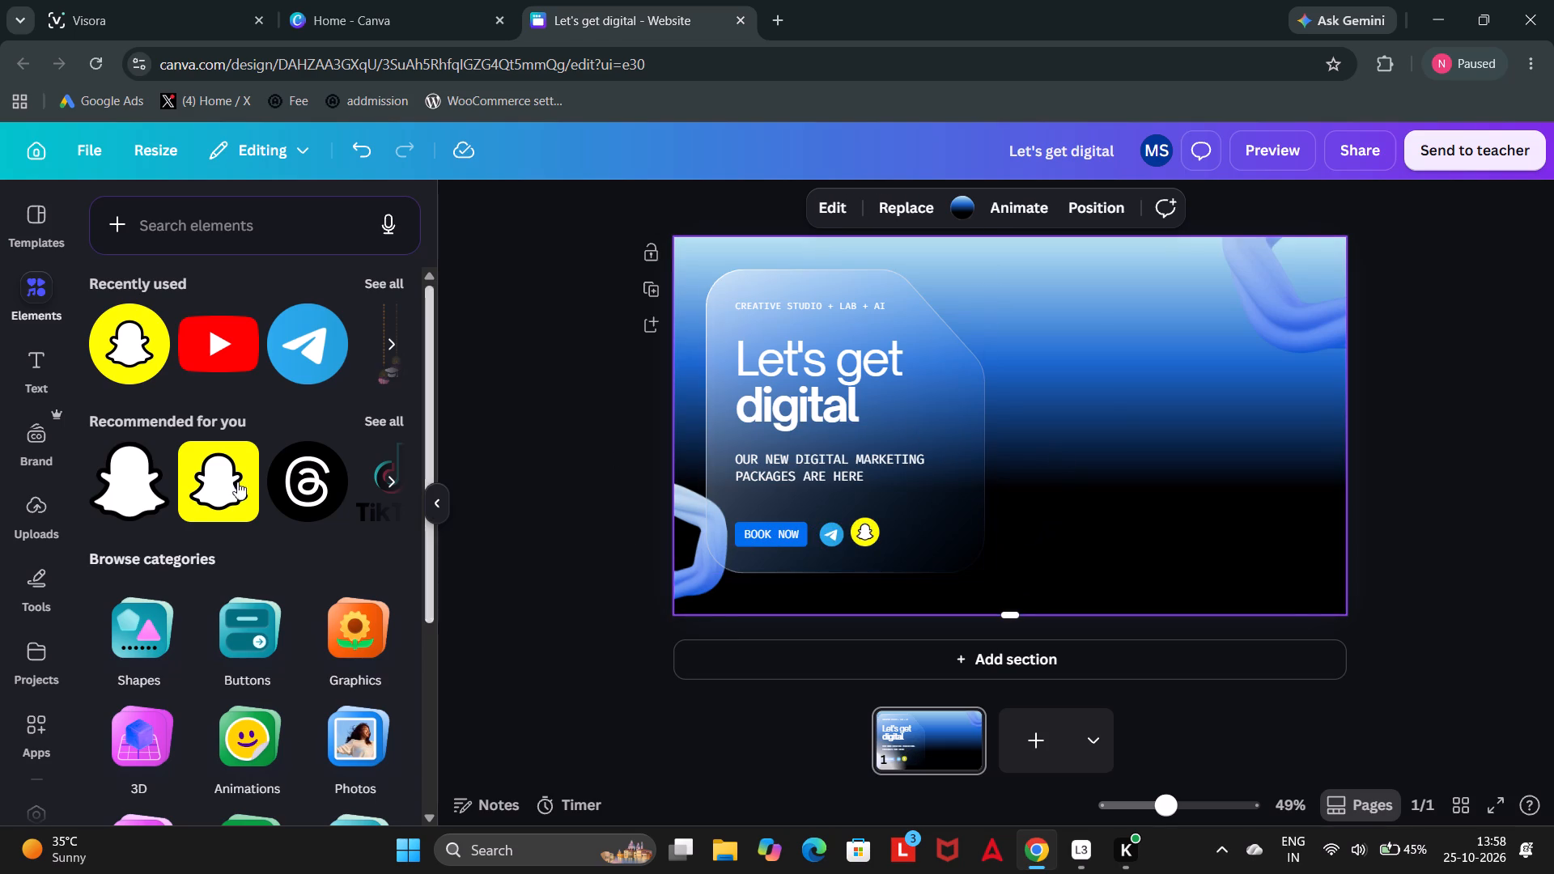
Scale the Snapchat icon down to about 49 × 49 to match the Telegram icon and align the two in a row.
{"action": "scroll", "coordinate": [211, 484], "scroll_direction": "down", "scroll_amount": 4}
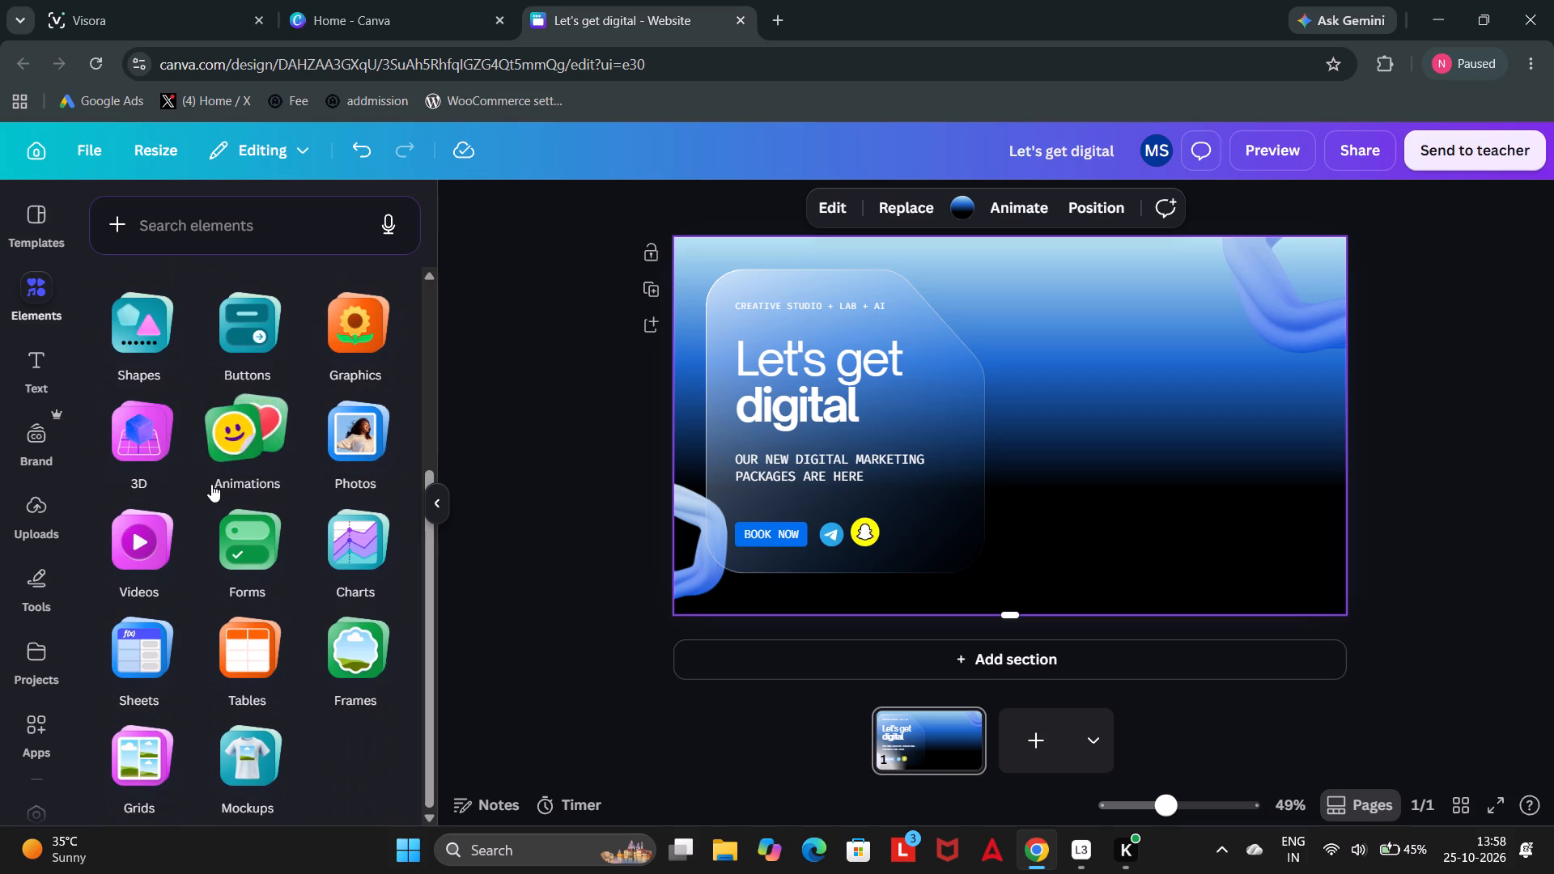
{"action": "scroll", "coordinate": [211, 484], "scroll_direction": "up", "scroll_amount": 8}
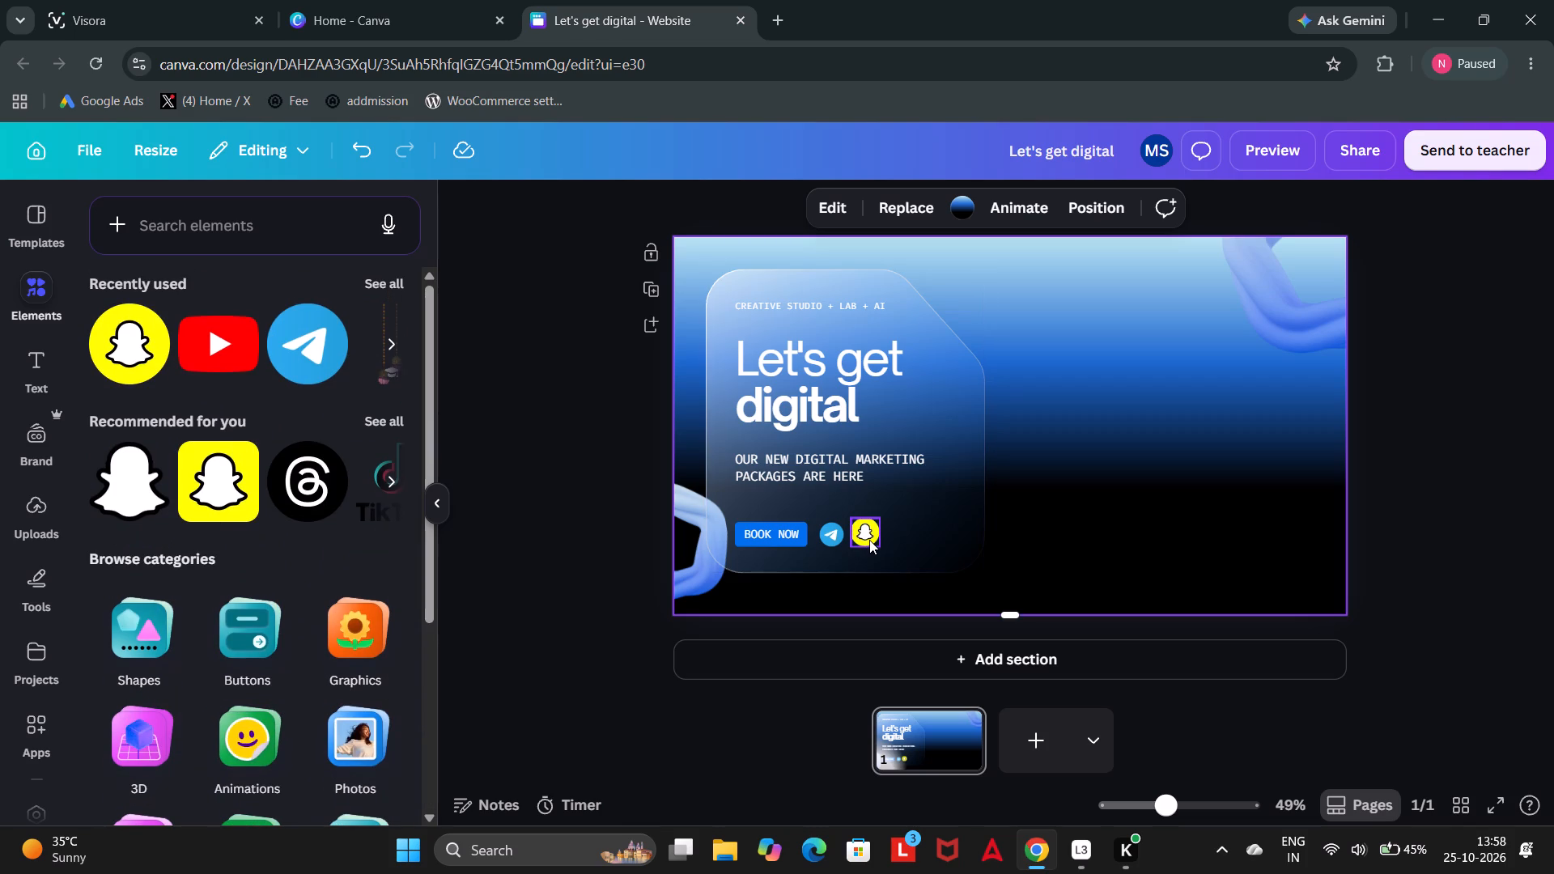
{"action": "left_click", "coordinate": [869, 540]}
{"action": "left_click_drag", "start_coordinate": [880, 551], "coordinate": [874, 552]}
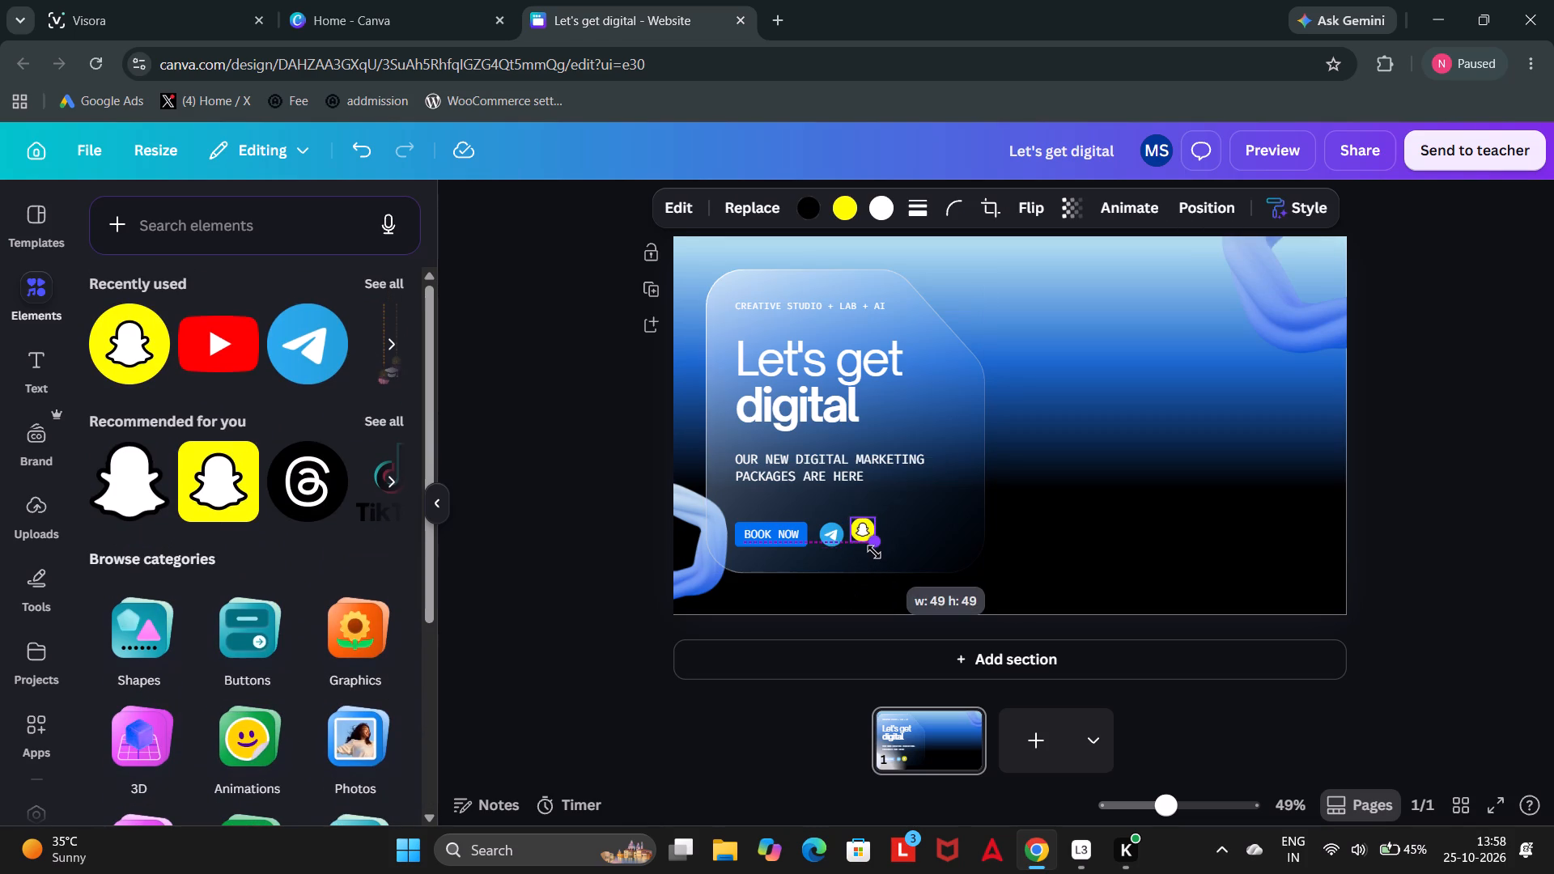
{"action": "left_click_drag", "start_coordinate": [874, 552], "coordinate": [864, 557]}
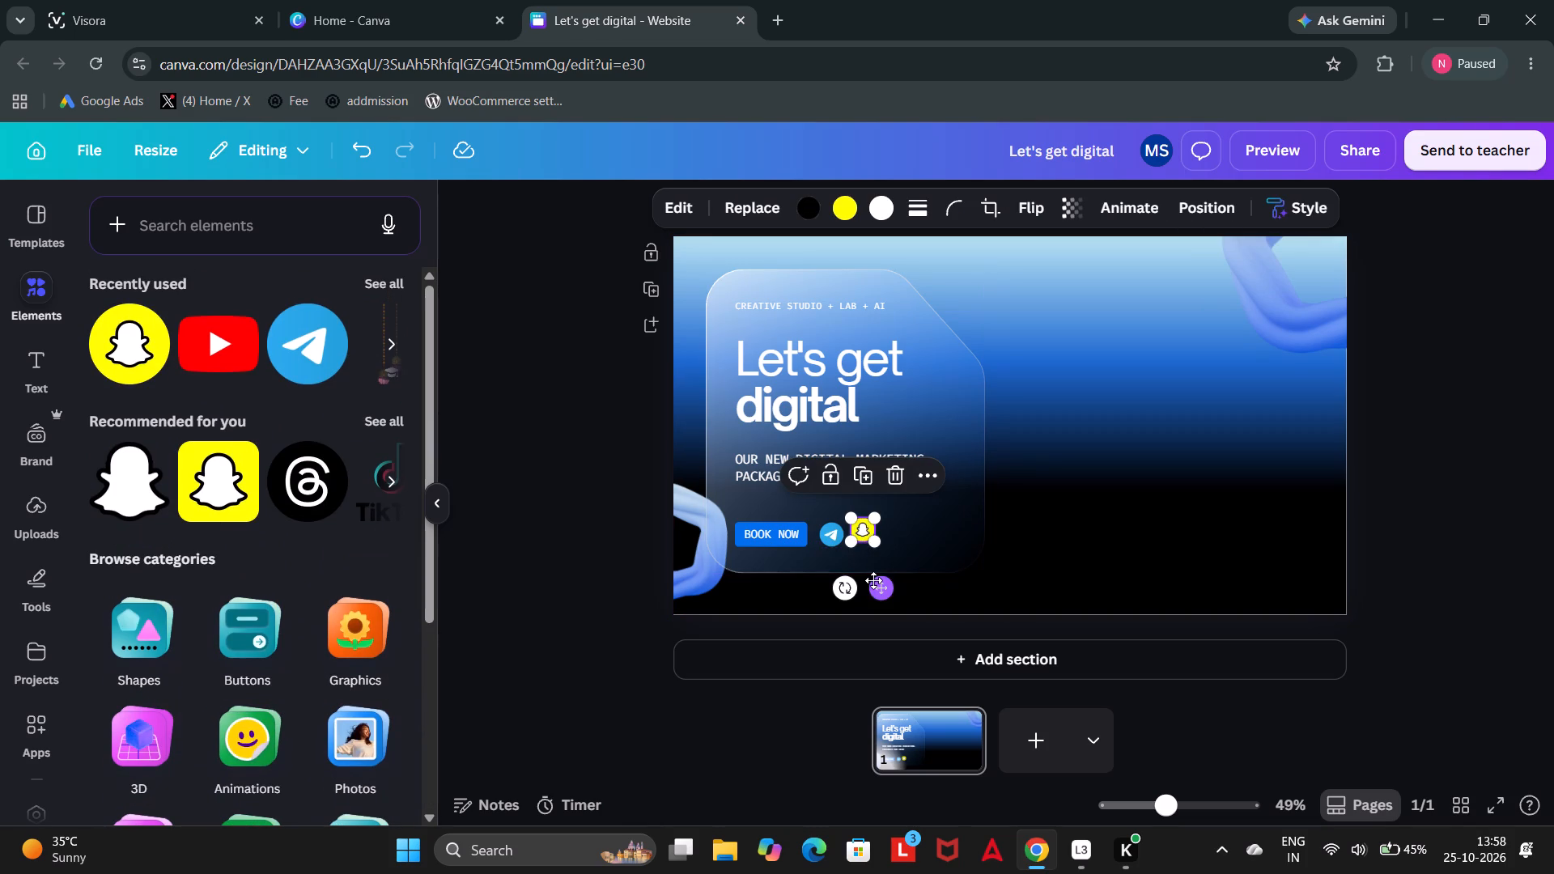
{"action": "left_click", "coordinate": [873, 580]}
{"action": "left_click", "coordinate": [1038, 573]}
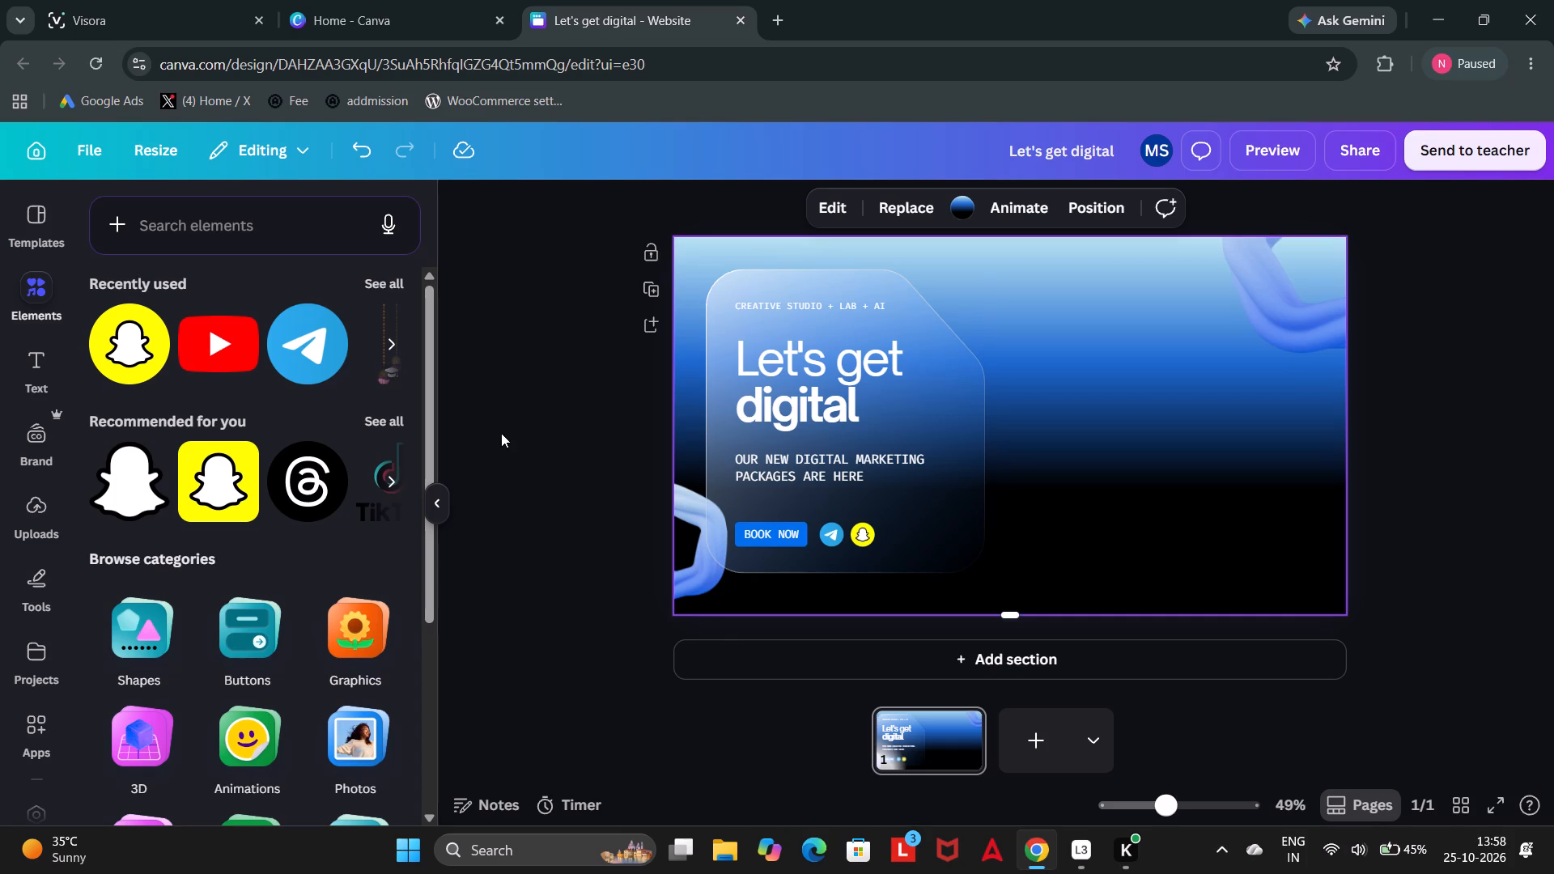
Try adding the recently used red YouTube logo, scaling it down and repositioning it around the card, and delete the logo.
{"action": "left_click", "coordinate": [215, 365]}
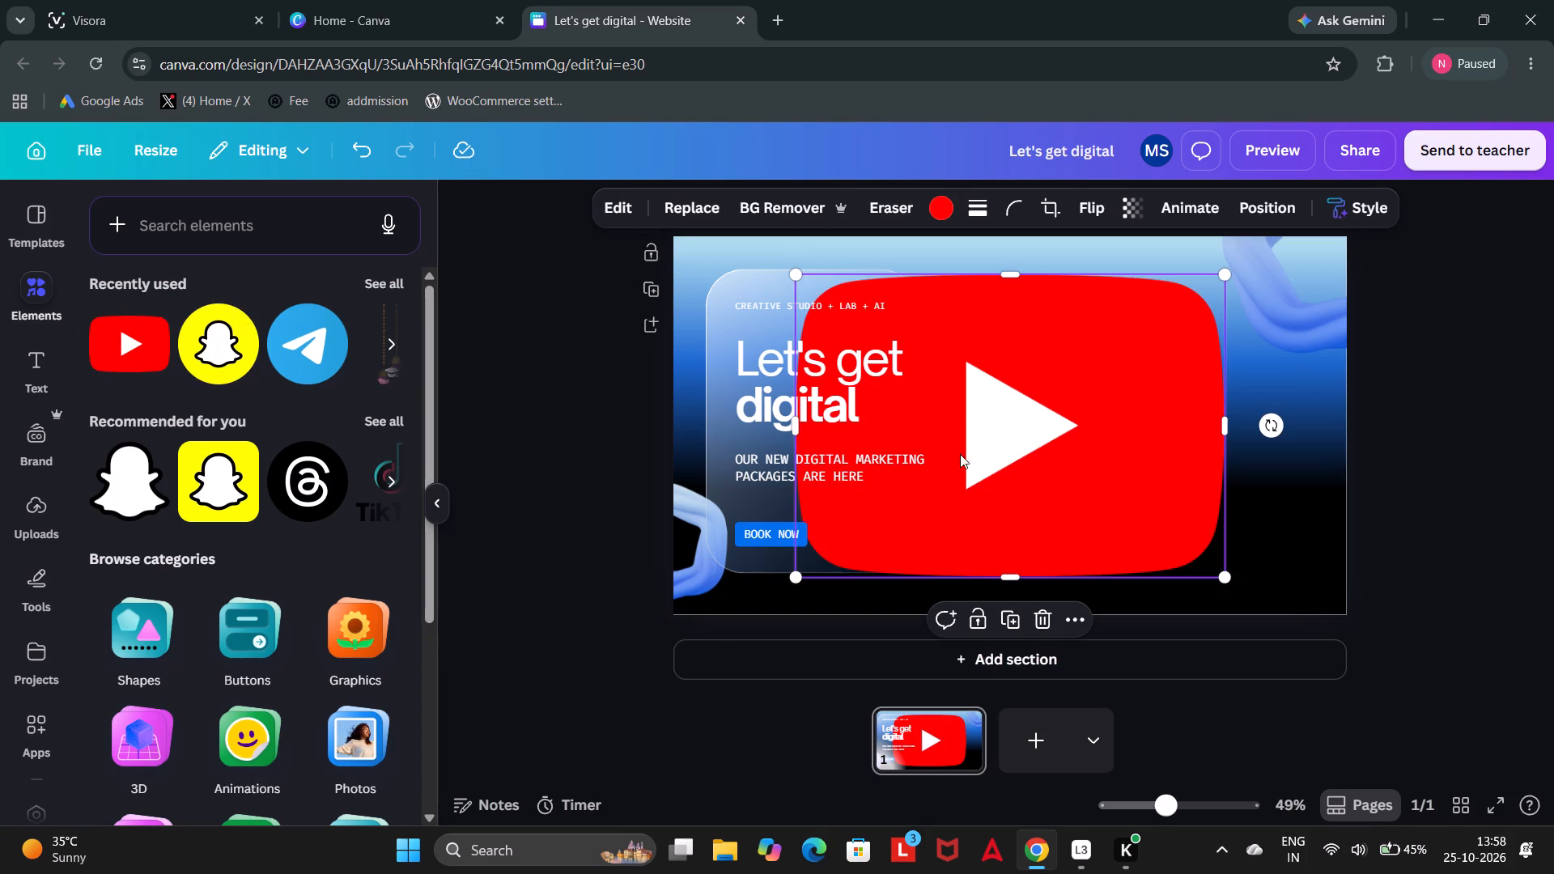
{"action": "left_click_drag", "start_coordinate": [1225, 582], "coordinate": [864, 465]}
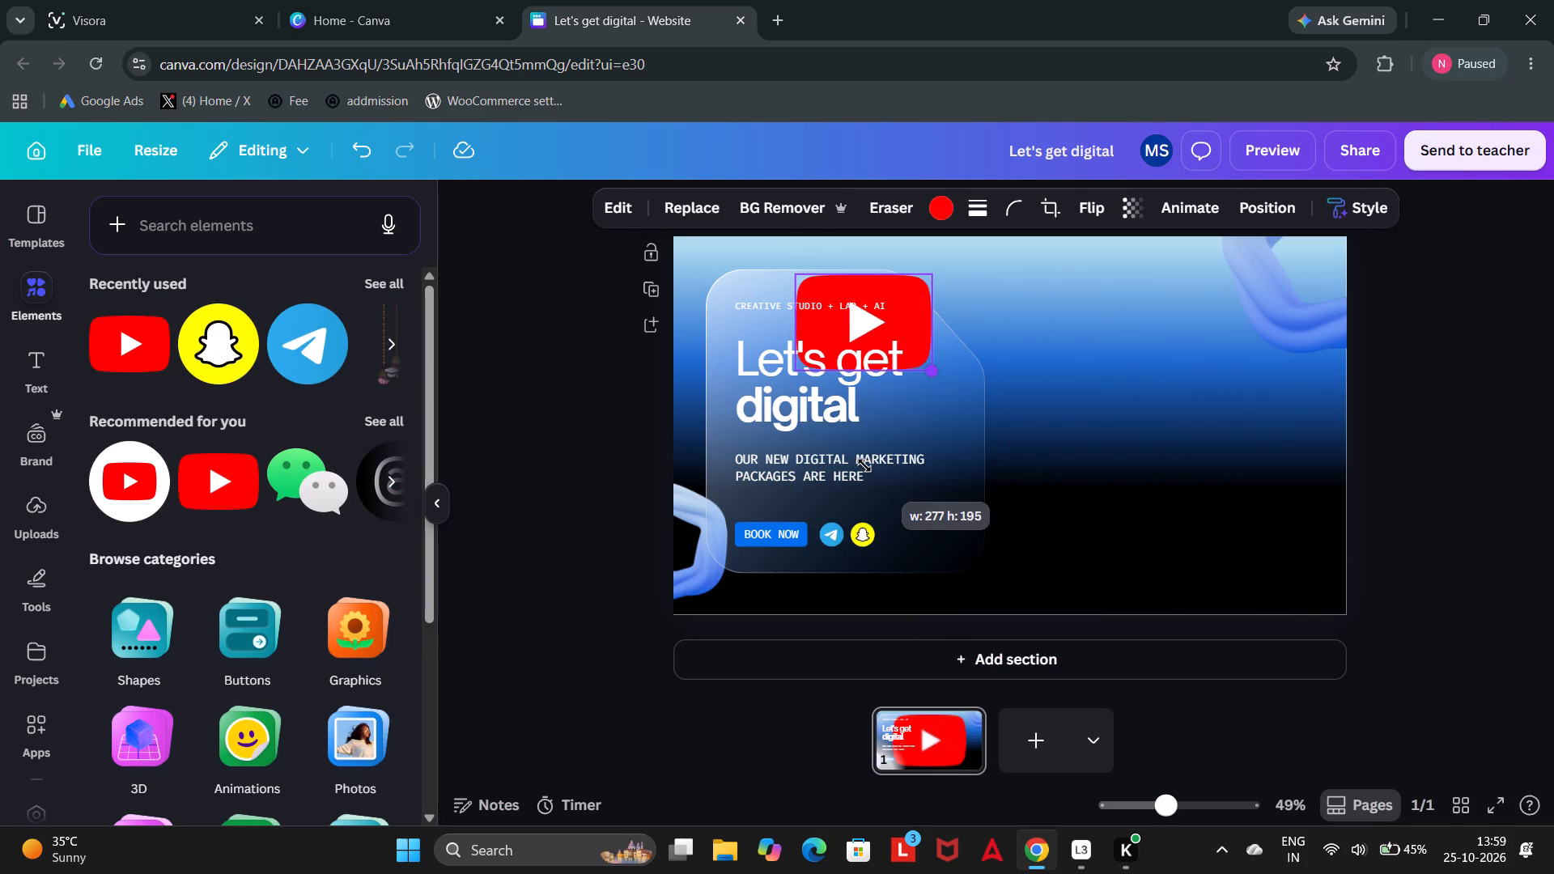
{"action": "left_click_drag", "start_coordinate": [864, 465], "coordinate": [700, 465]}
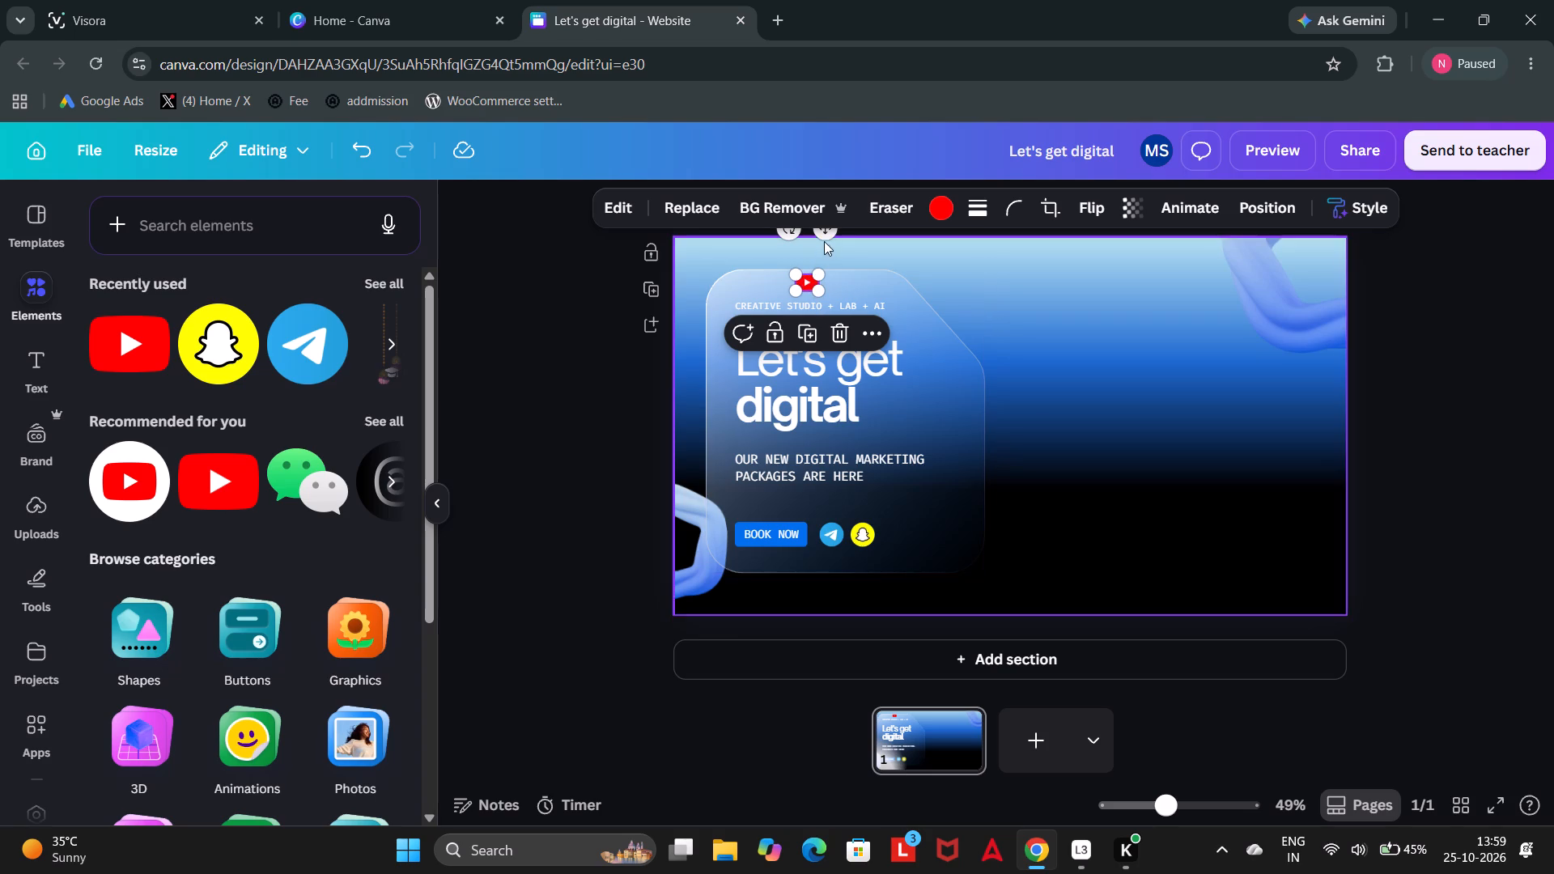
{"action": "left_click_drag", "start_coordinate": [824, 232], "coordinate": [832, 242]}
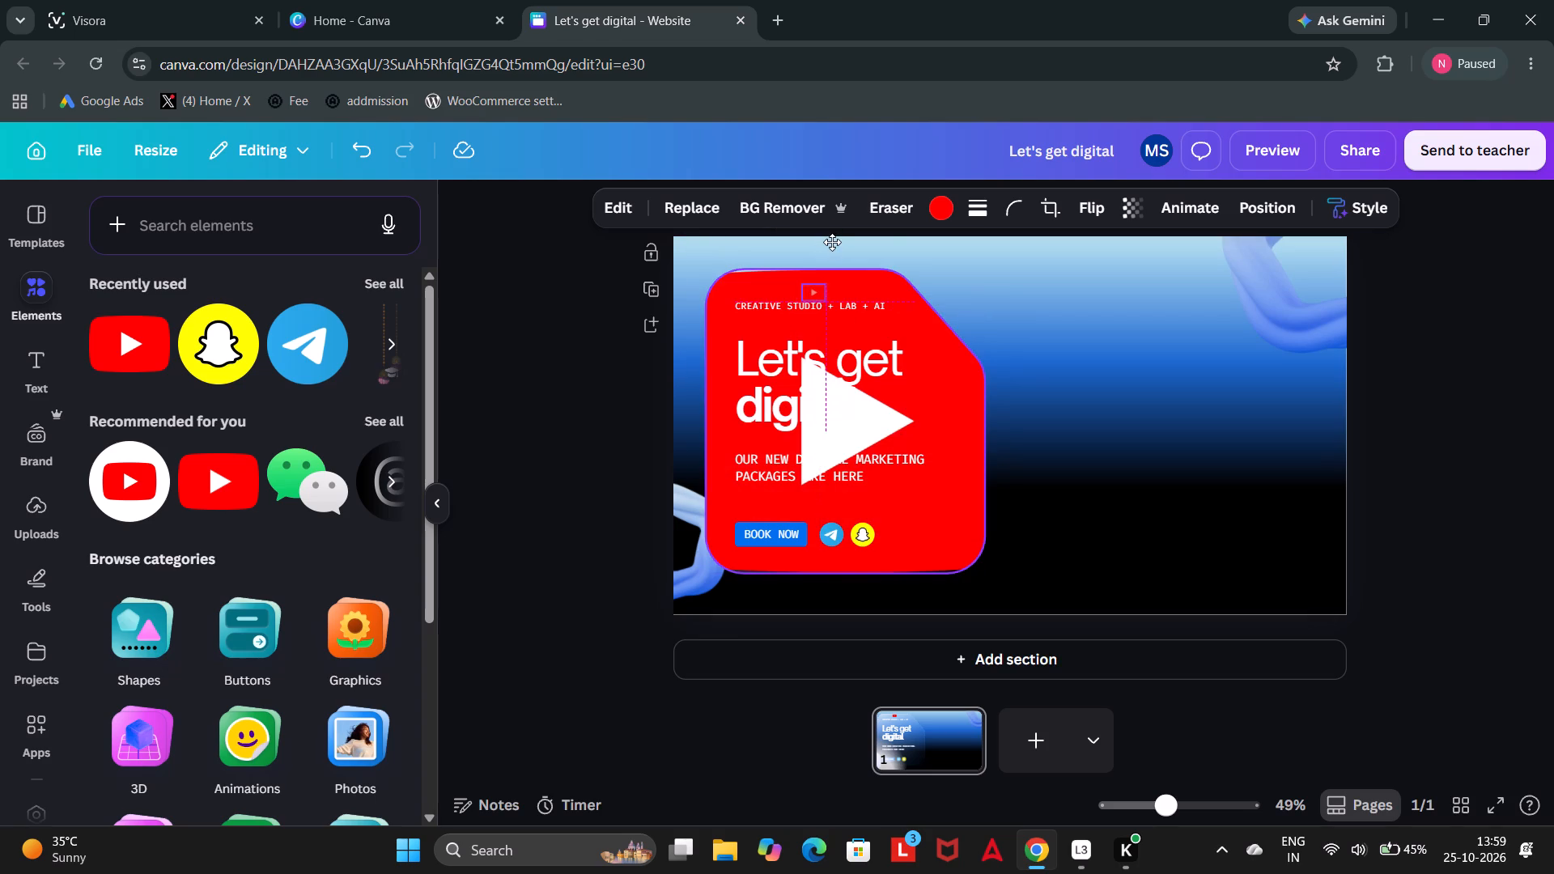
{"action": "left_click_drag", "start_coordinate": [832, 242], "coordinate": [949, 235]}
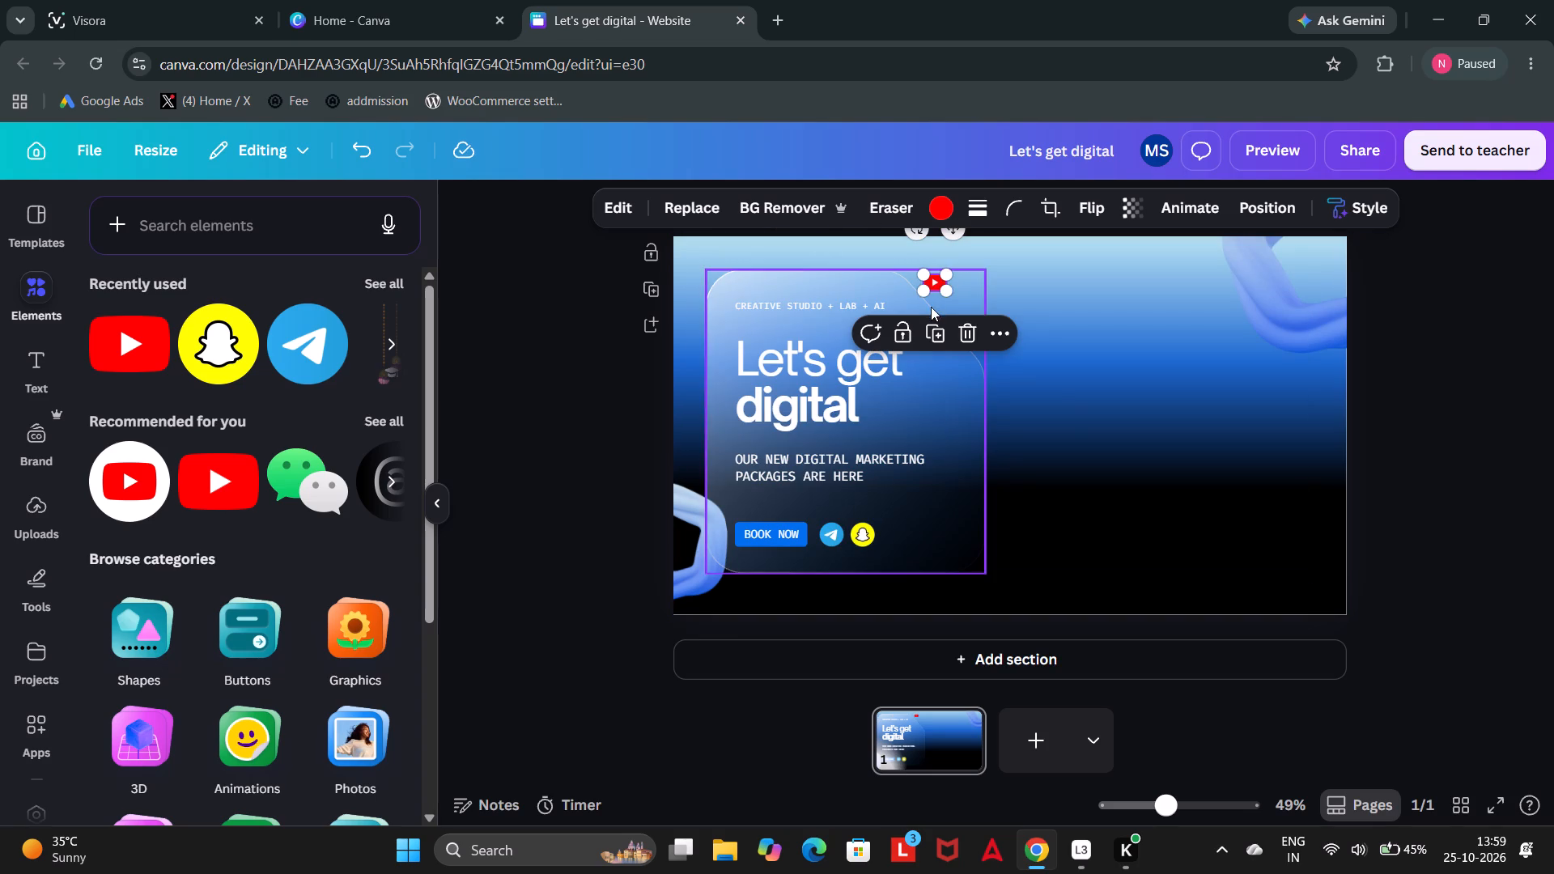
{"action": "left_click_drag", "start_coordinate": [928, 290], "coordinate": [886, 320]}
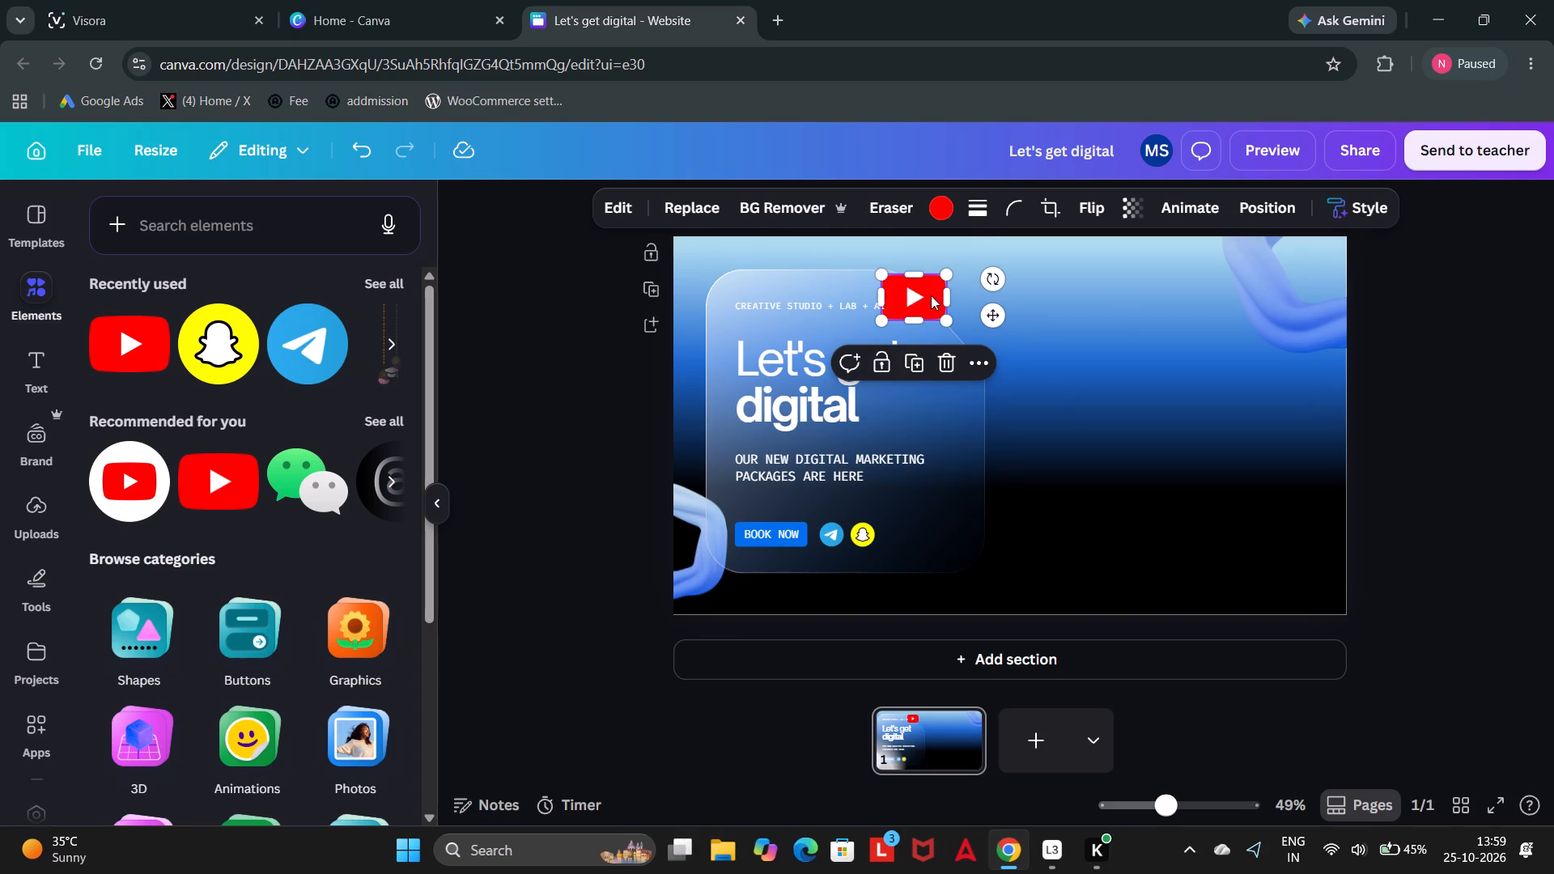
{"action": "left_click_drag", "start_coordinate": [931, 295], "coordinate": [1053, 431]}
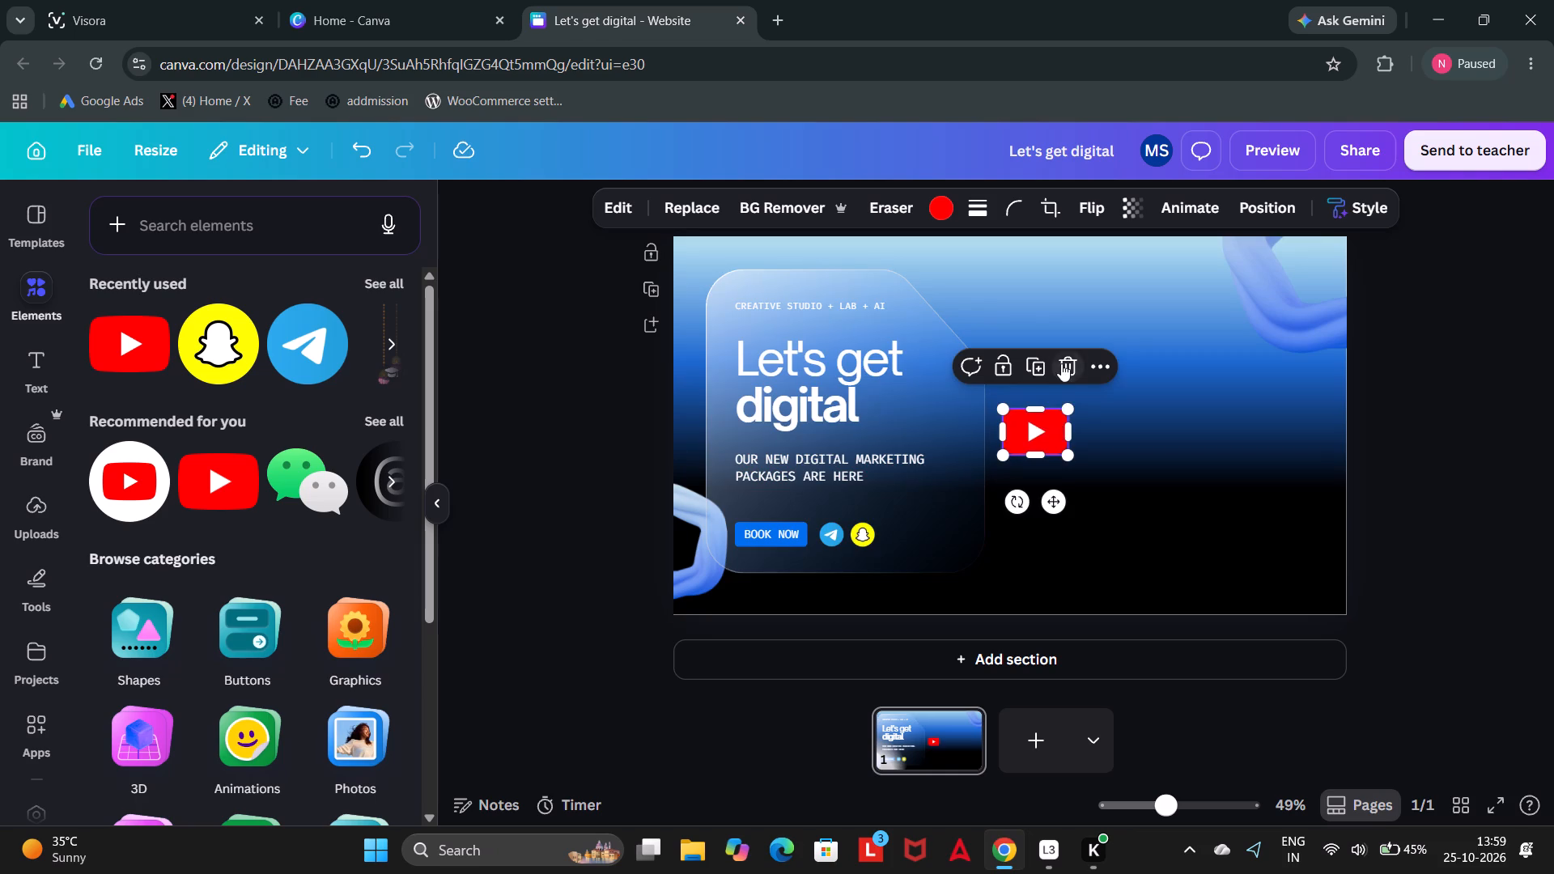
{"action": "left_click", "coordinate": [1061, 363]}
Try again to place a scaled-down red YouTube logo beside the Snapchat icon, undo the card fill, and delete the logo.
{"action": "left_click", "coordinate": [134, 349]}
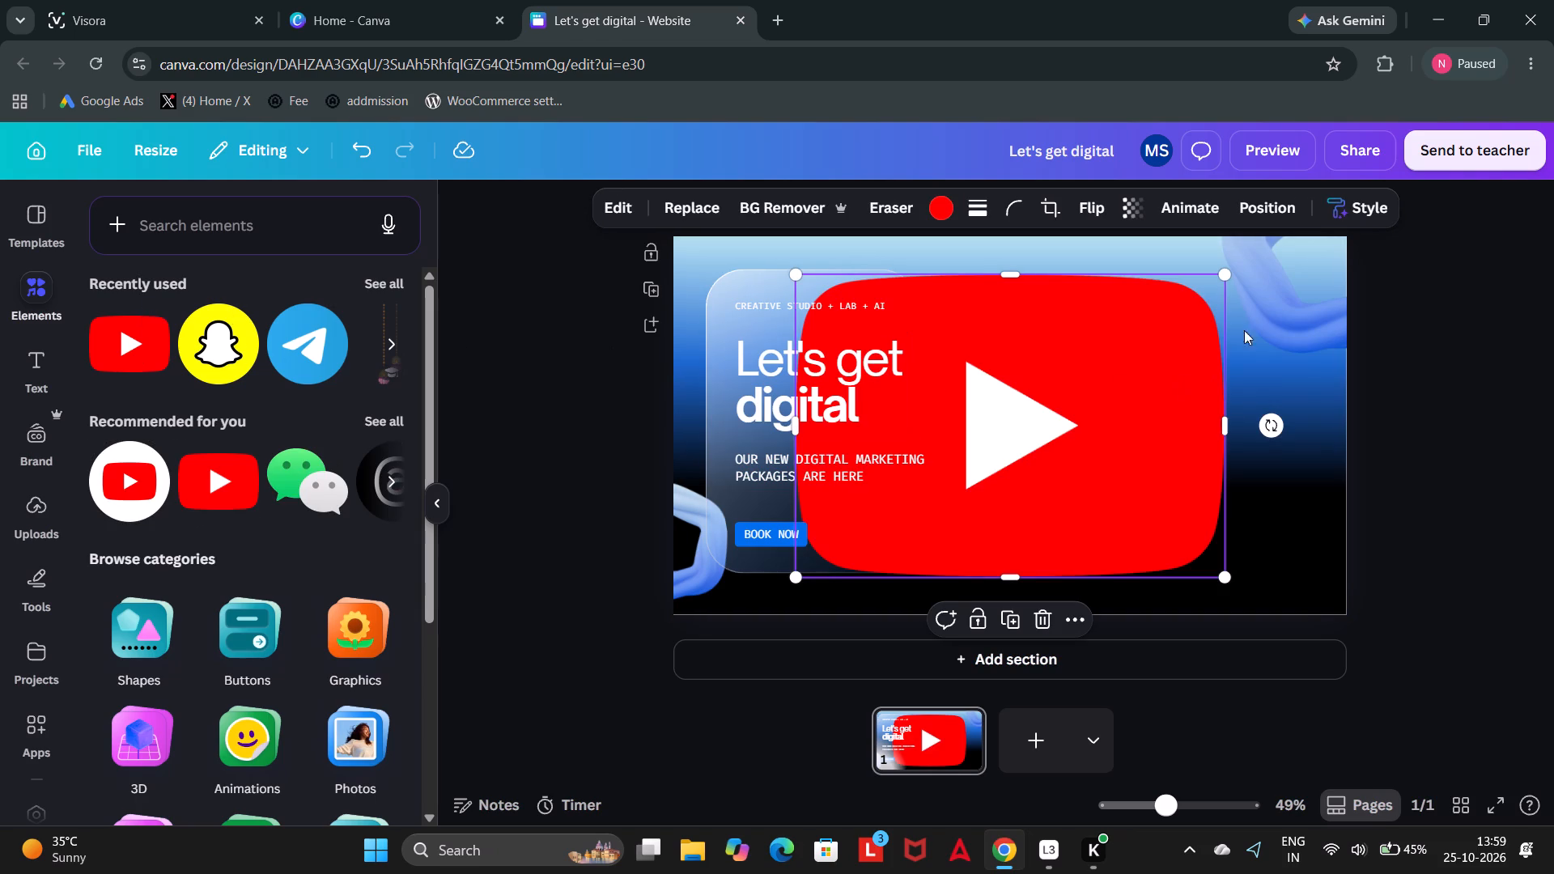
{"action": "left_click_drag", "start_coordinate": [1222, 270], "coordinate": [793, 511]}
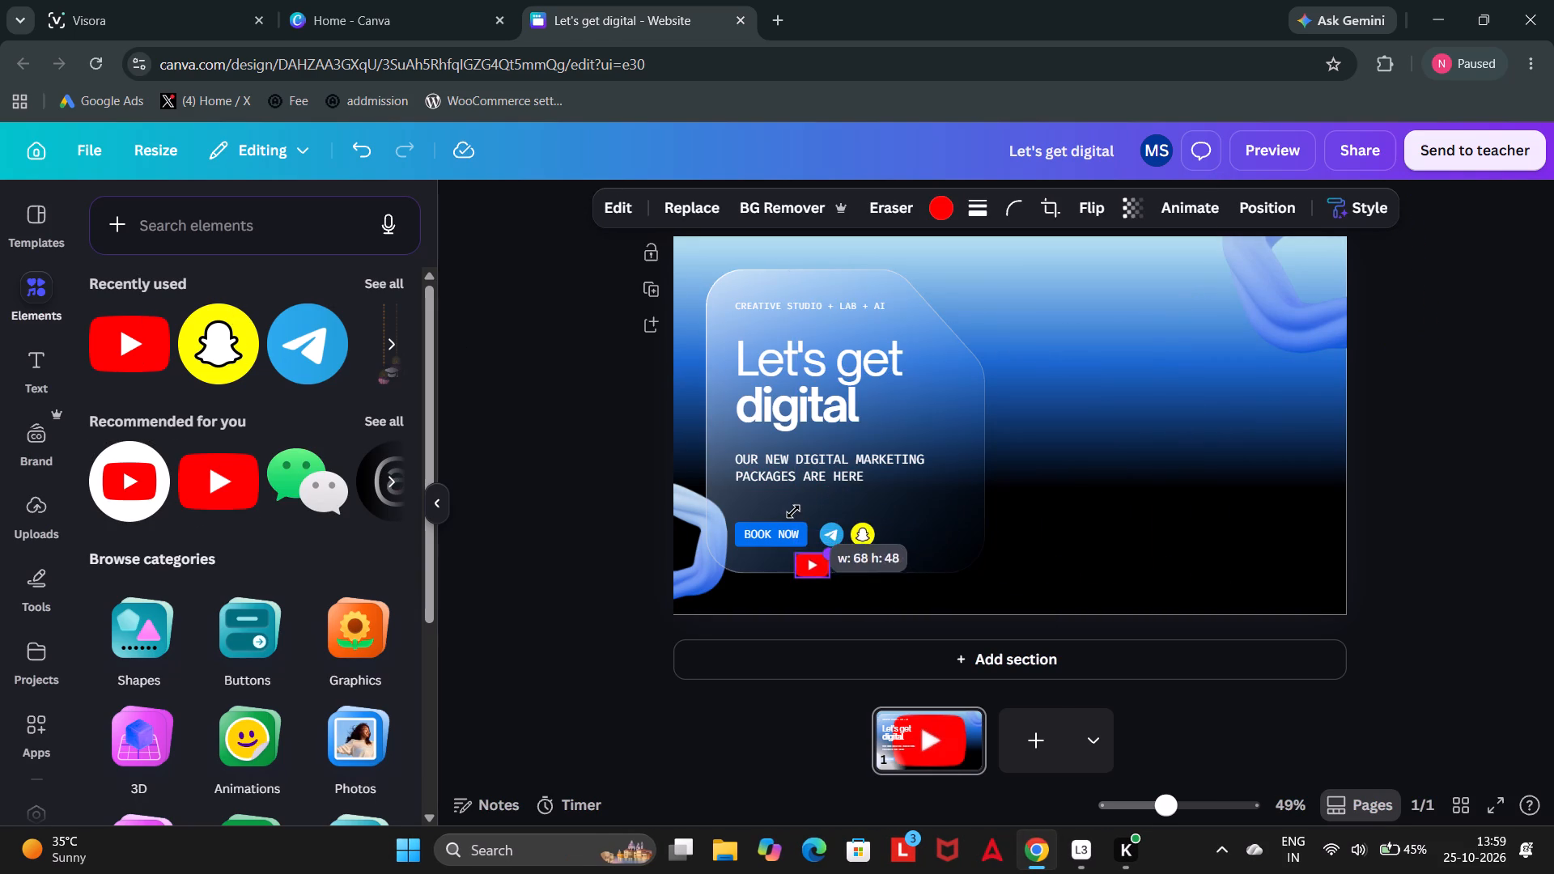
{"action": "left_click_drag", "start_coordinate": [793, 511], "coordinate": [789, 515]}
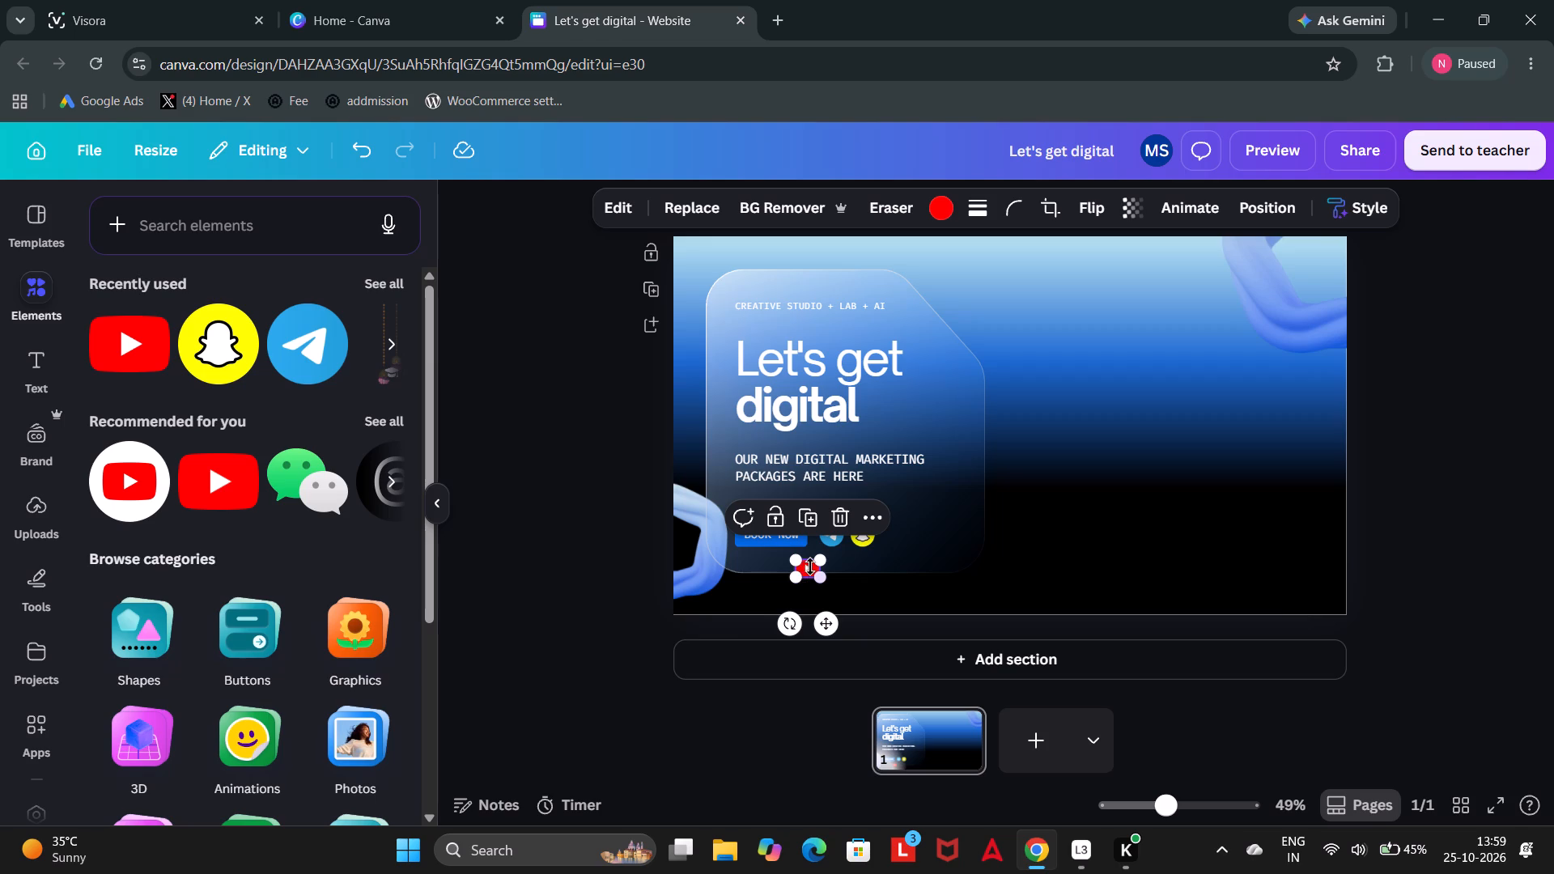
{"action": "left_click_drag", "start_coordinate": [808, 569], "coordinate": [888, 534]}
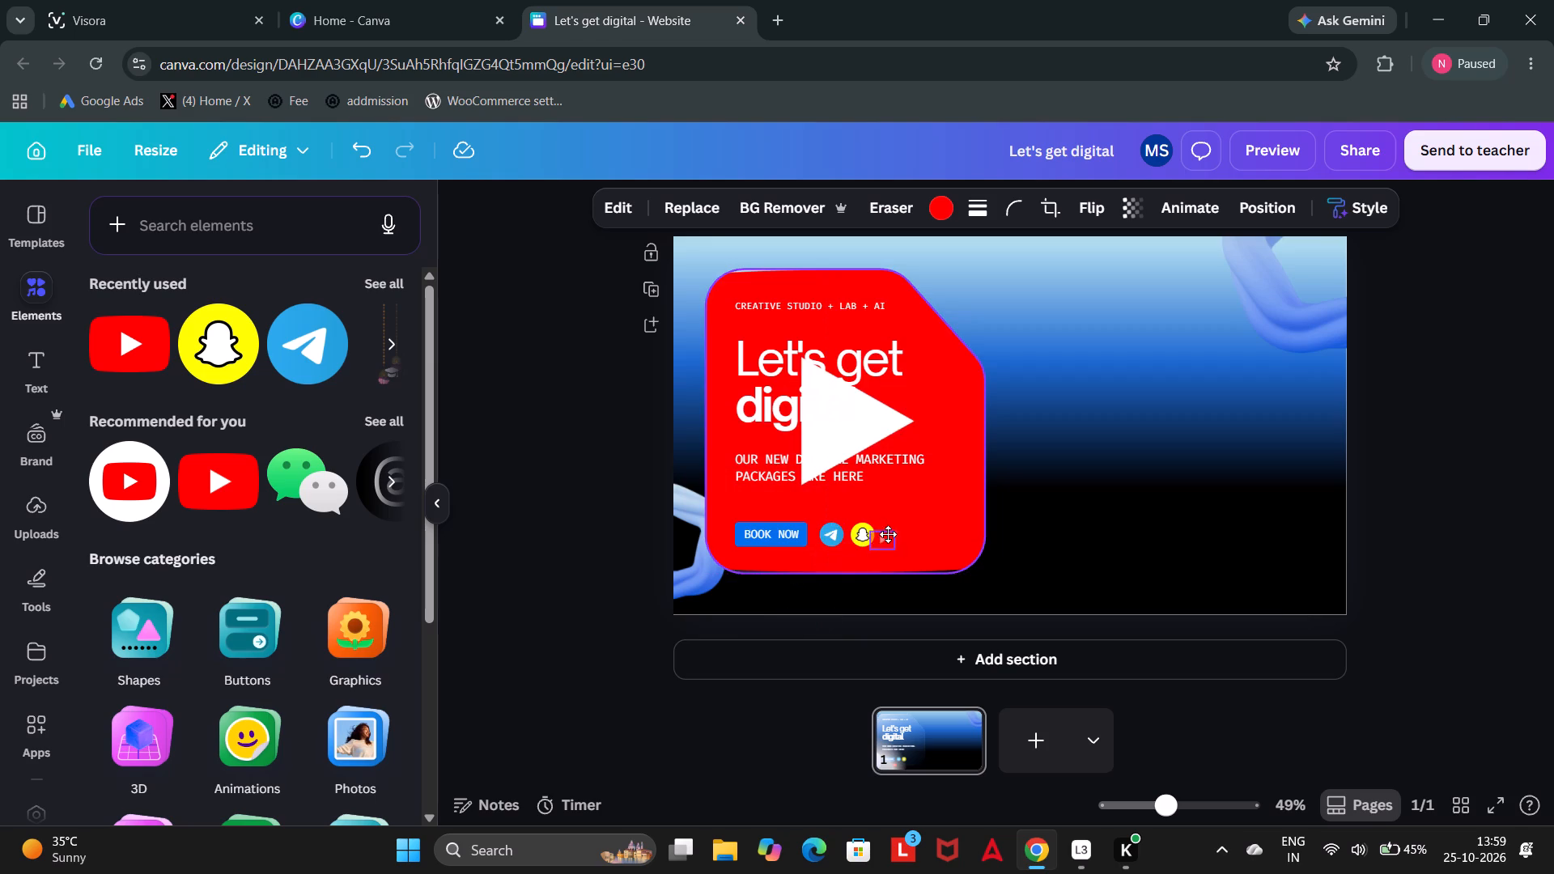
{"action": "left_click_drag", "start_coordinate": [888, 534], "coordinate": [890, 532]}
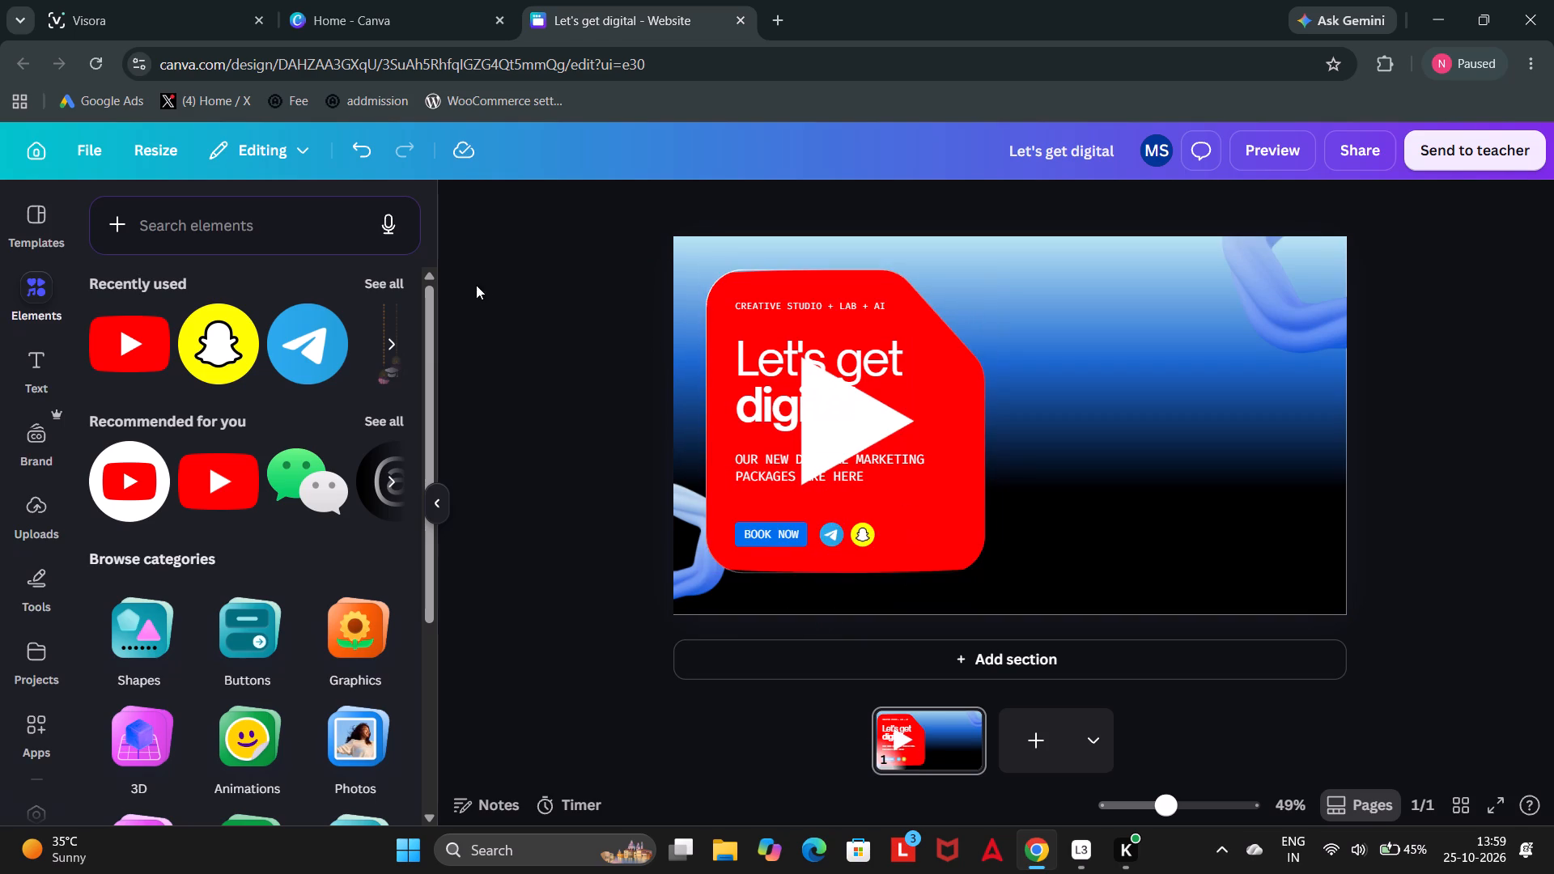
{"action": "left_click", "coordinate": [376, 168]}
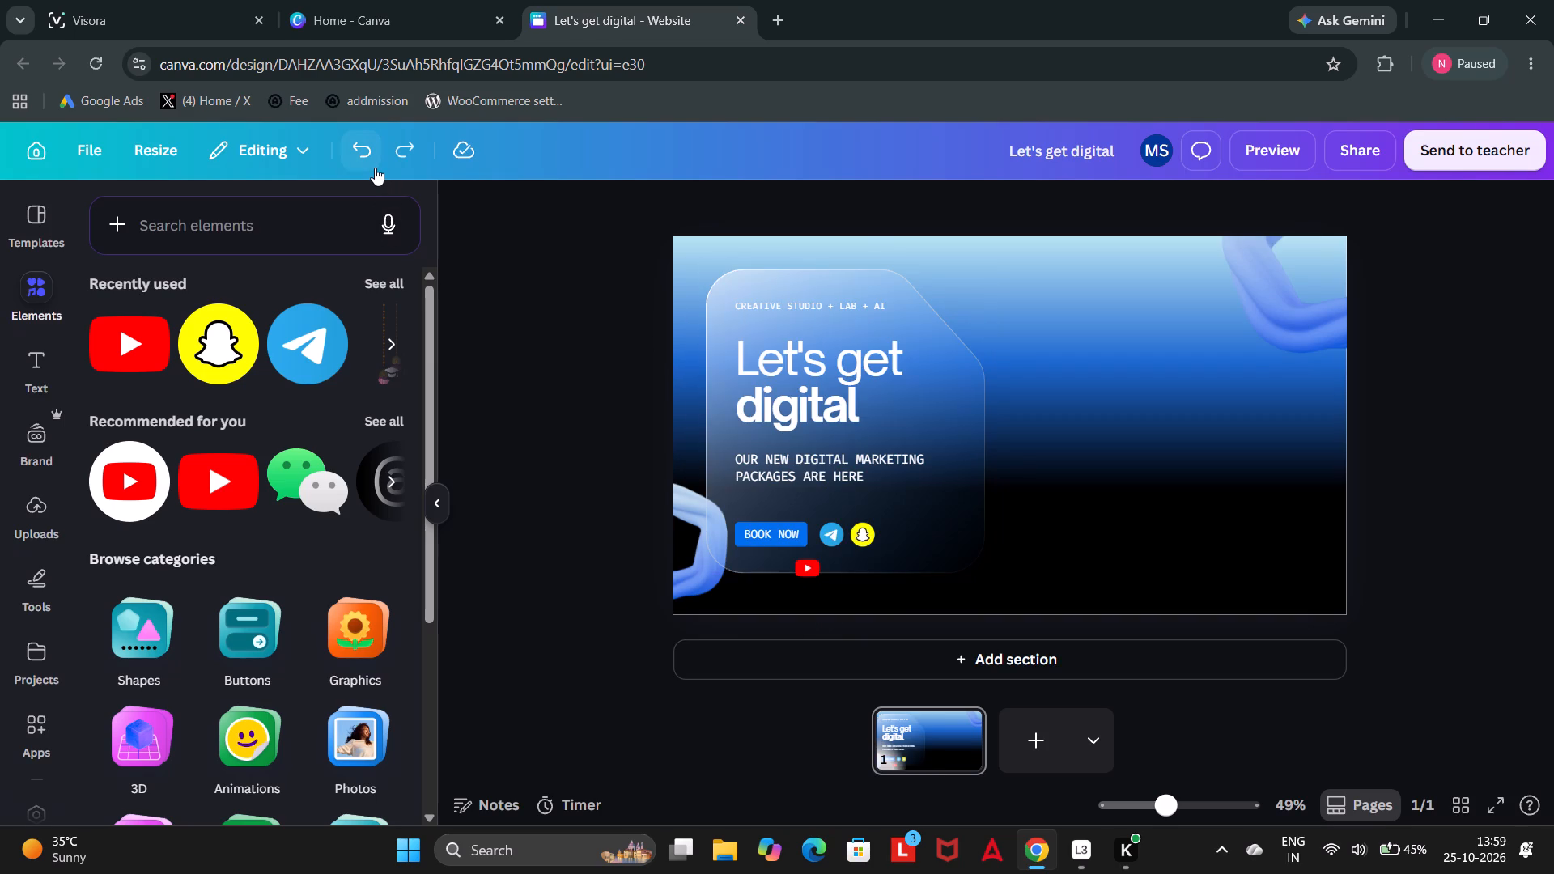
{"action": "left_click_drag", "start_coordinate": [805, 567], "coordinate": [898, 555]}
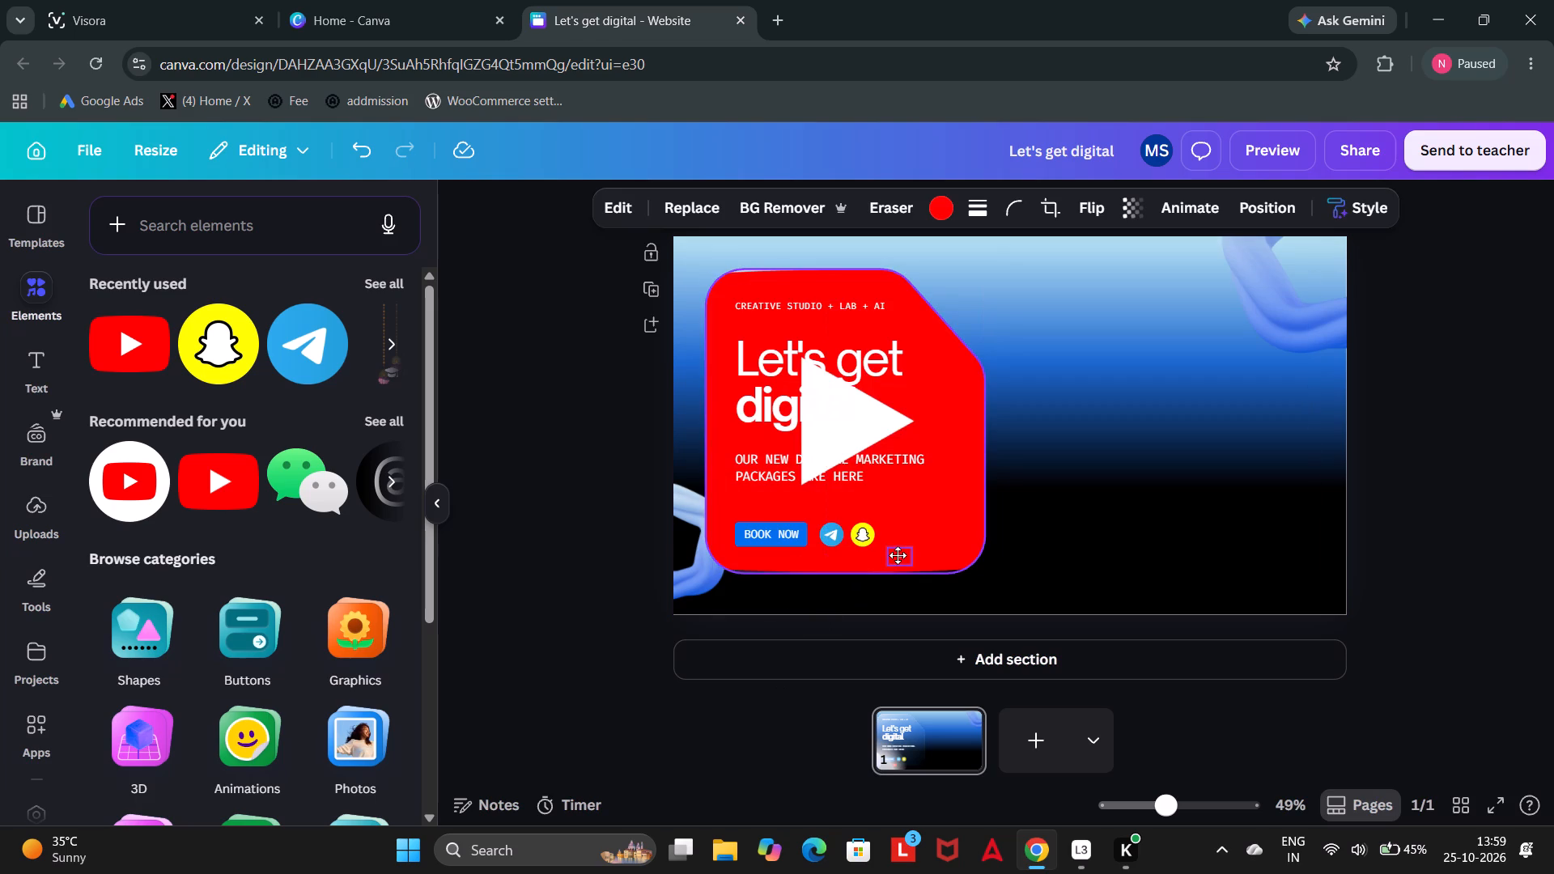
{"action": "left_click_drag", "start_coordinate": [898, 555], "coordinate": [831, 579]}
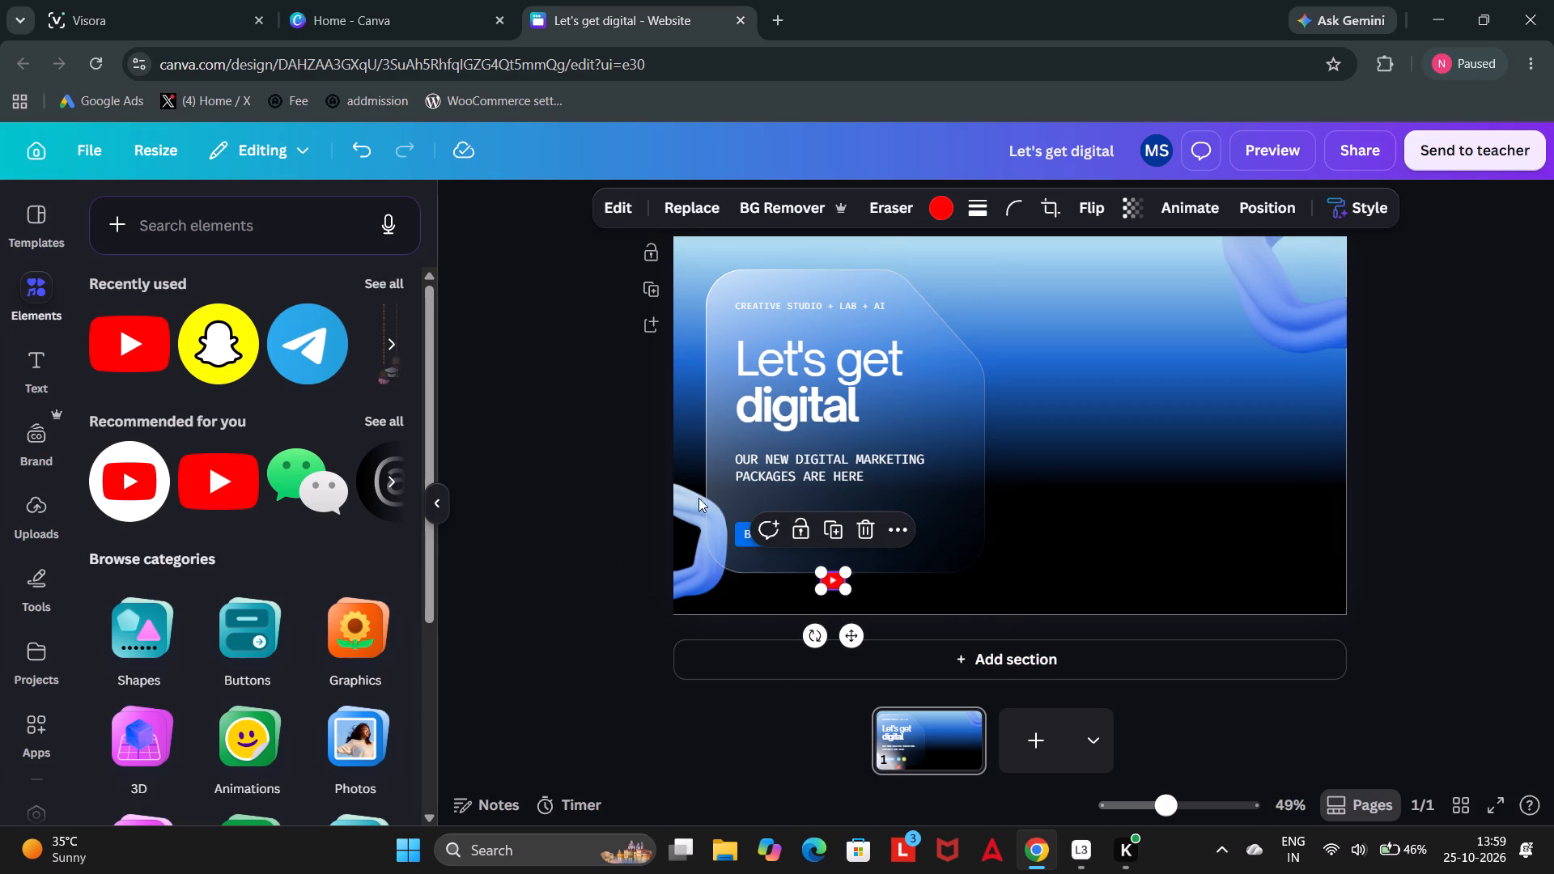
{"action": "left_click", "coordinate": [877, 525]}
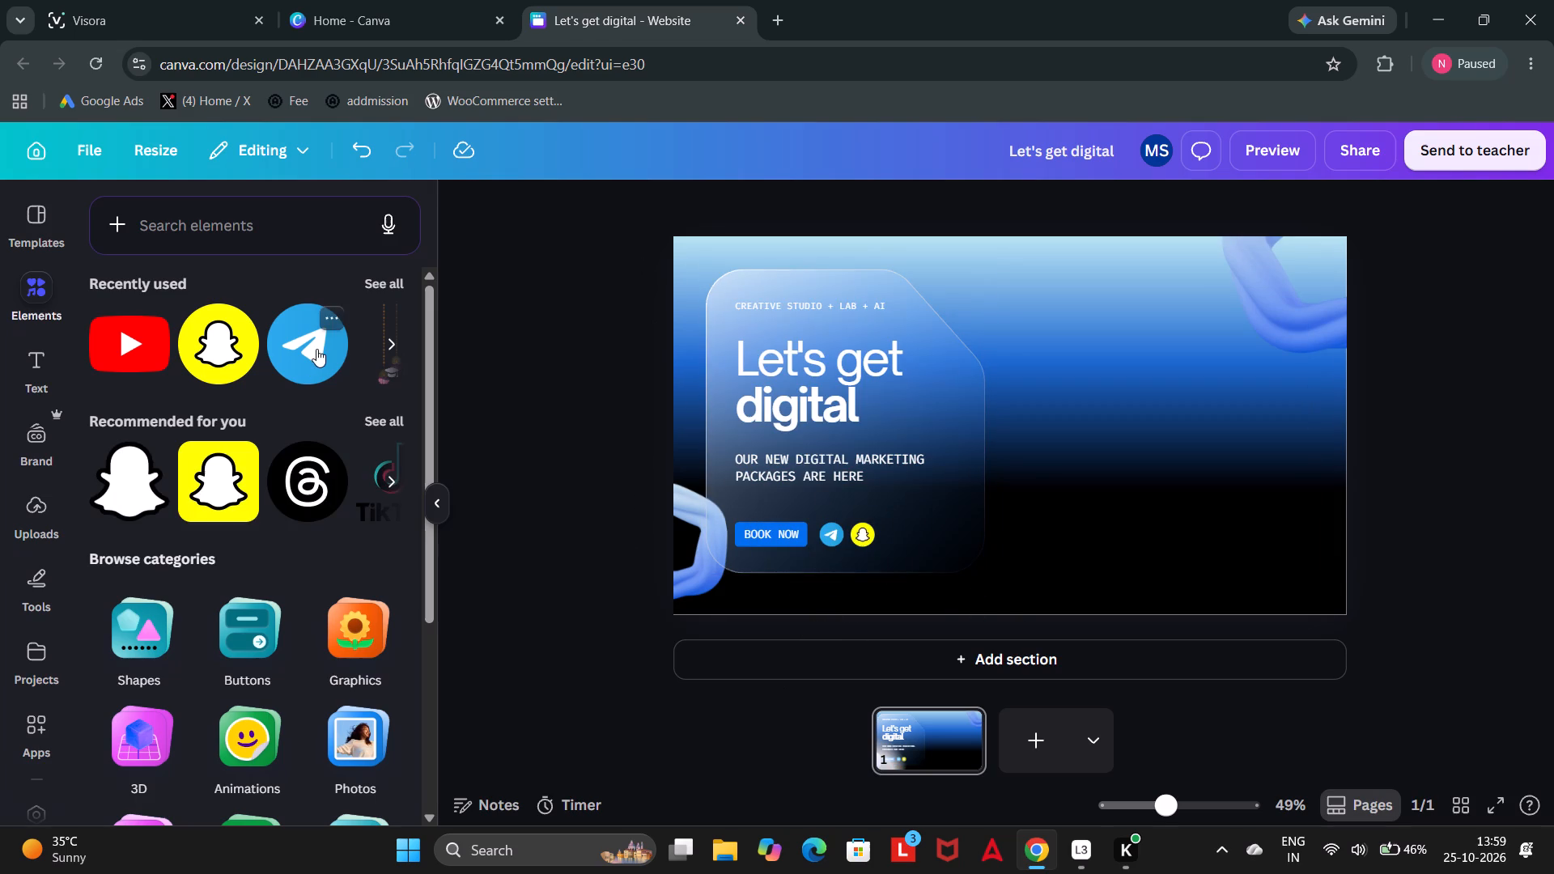
Add the recently used round blue Facebook icon, scale it down to match the Snapchat icon, and place it beside that icon in the row.
{"action": "left_click", "coordinate": [390, 348]}
{"action": "left_click", "coordinate": [390, 348]}
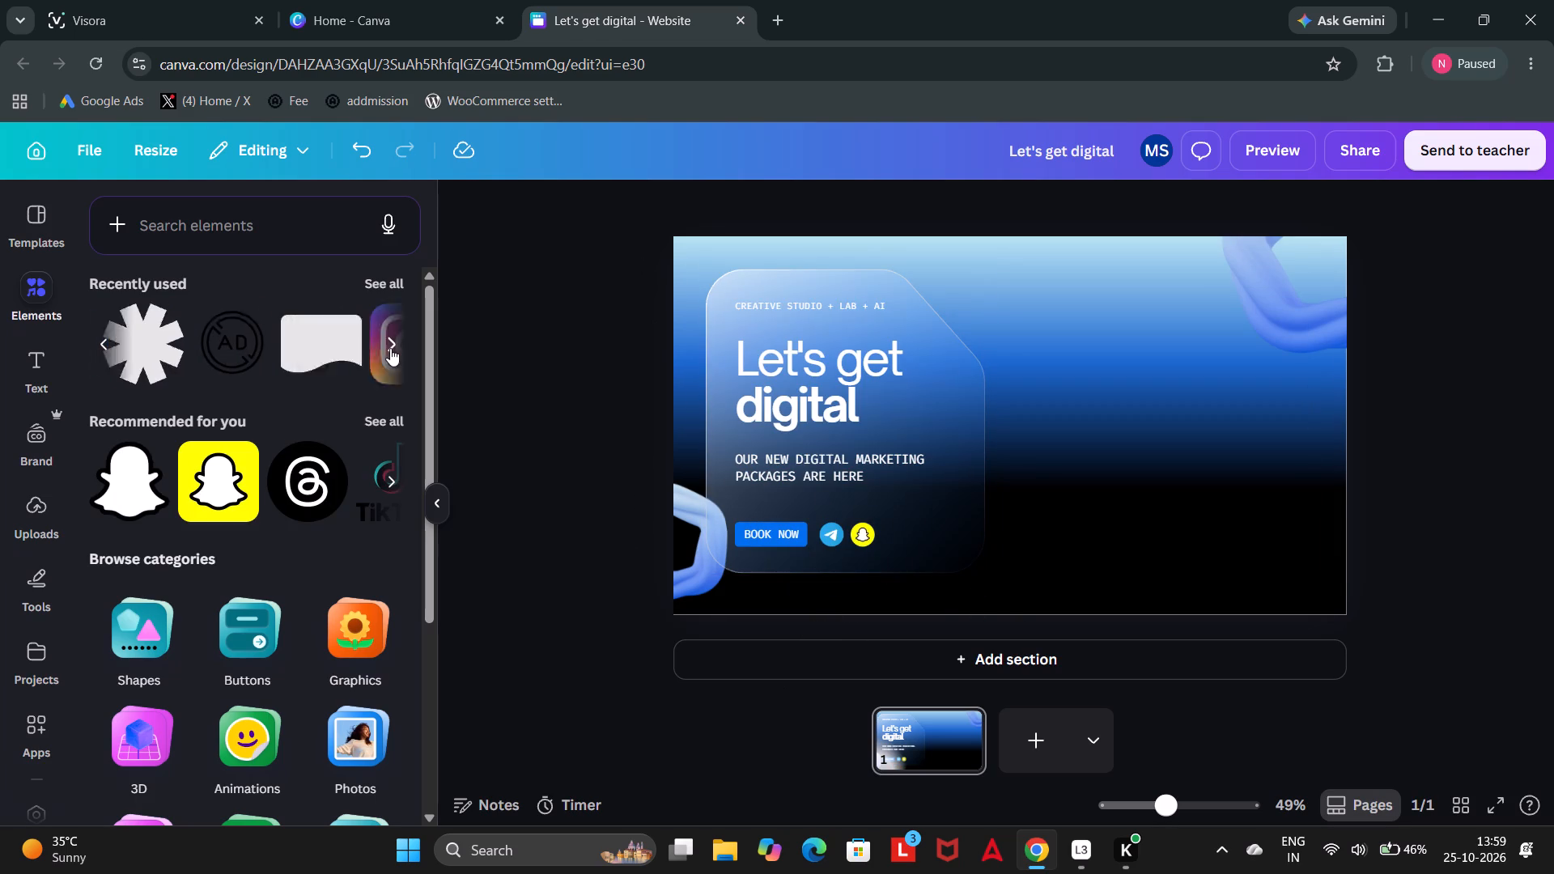
{"action": "left_click", "coordinate": [307, 351]}
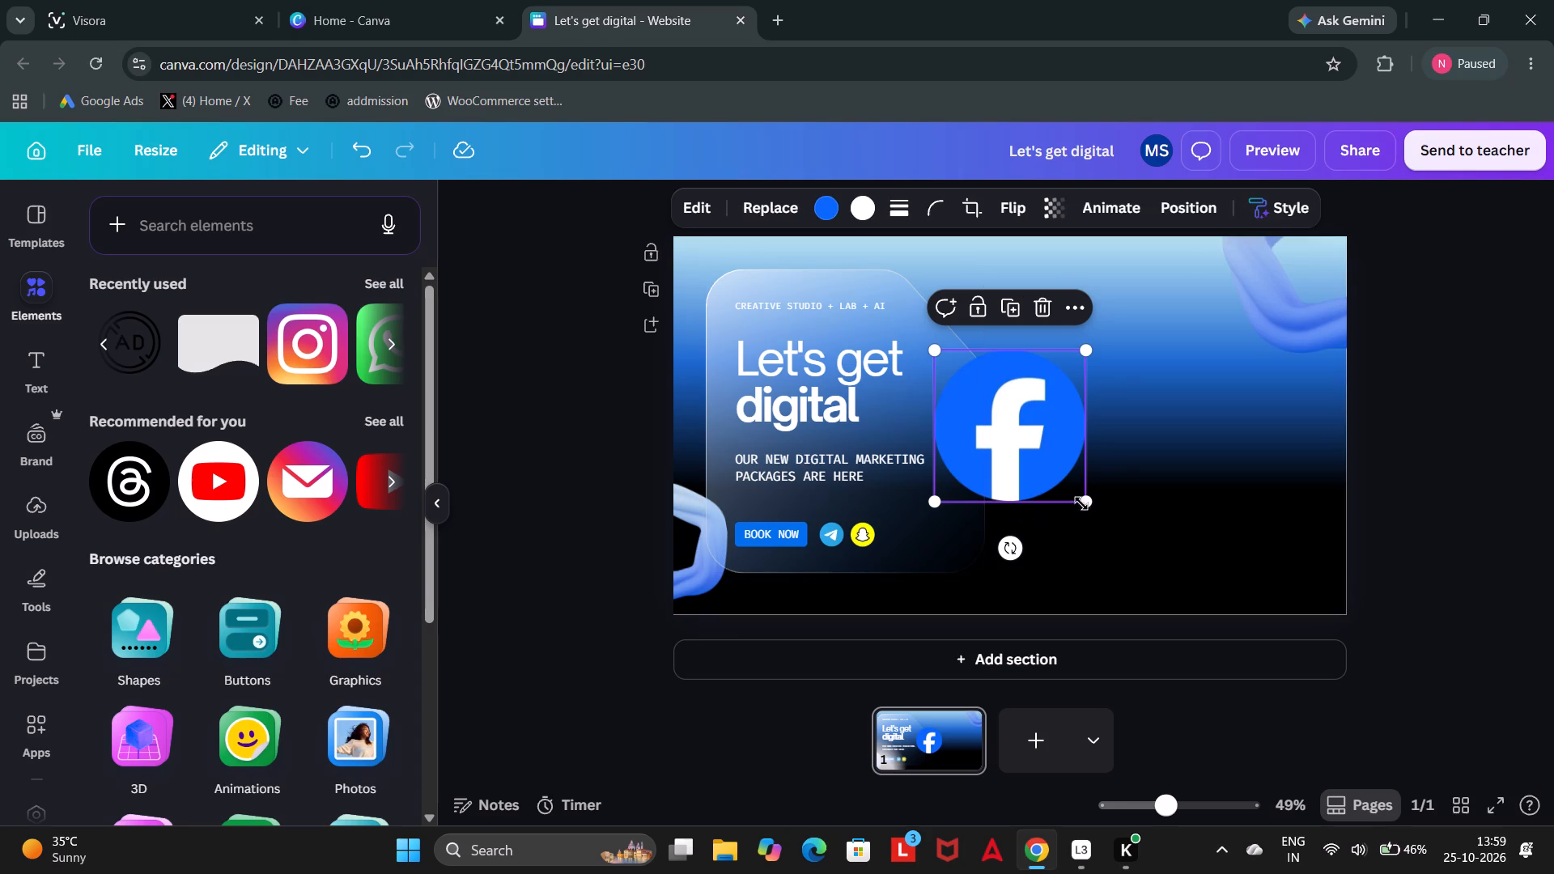
{"action": "left_click_drag", "start_coordinate": [1089, 504], "coordinate": [877, 499]}
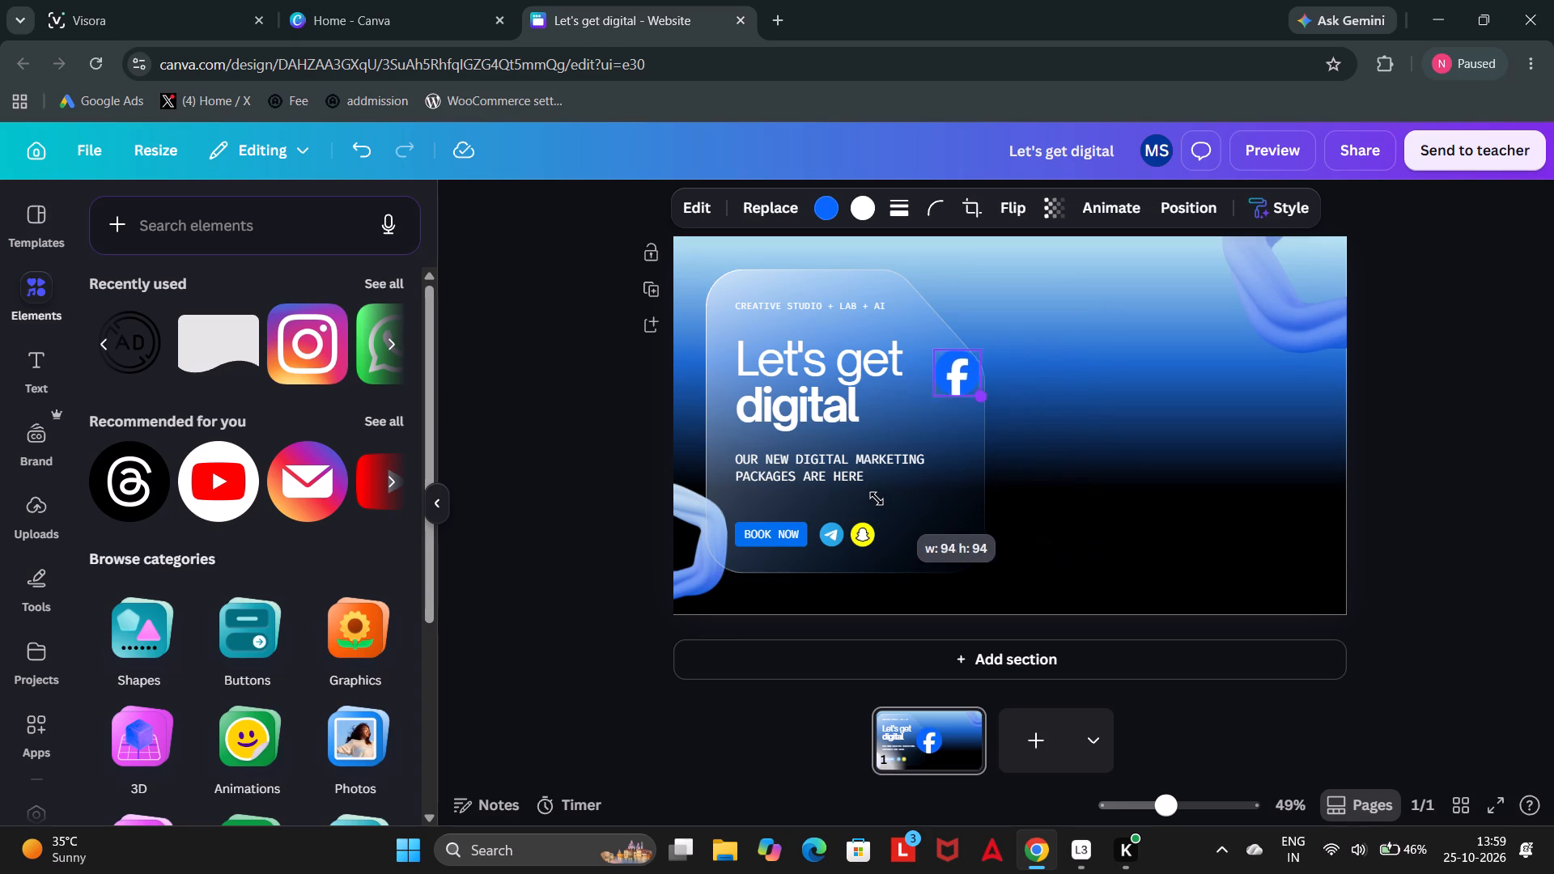
{"action": "left_click_drag", "start_coordinate": [877, 499], "coordinate": [852, 503]}
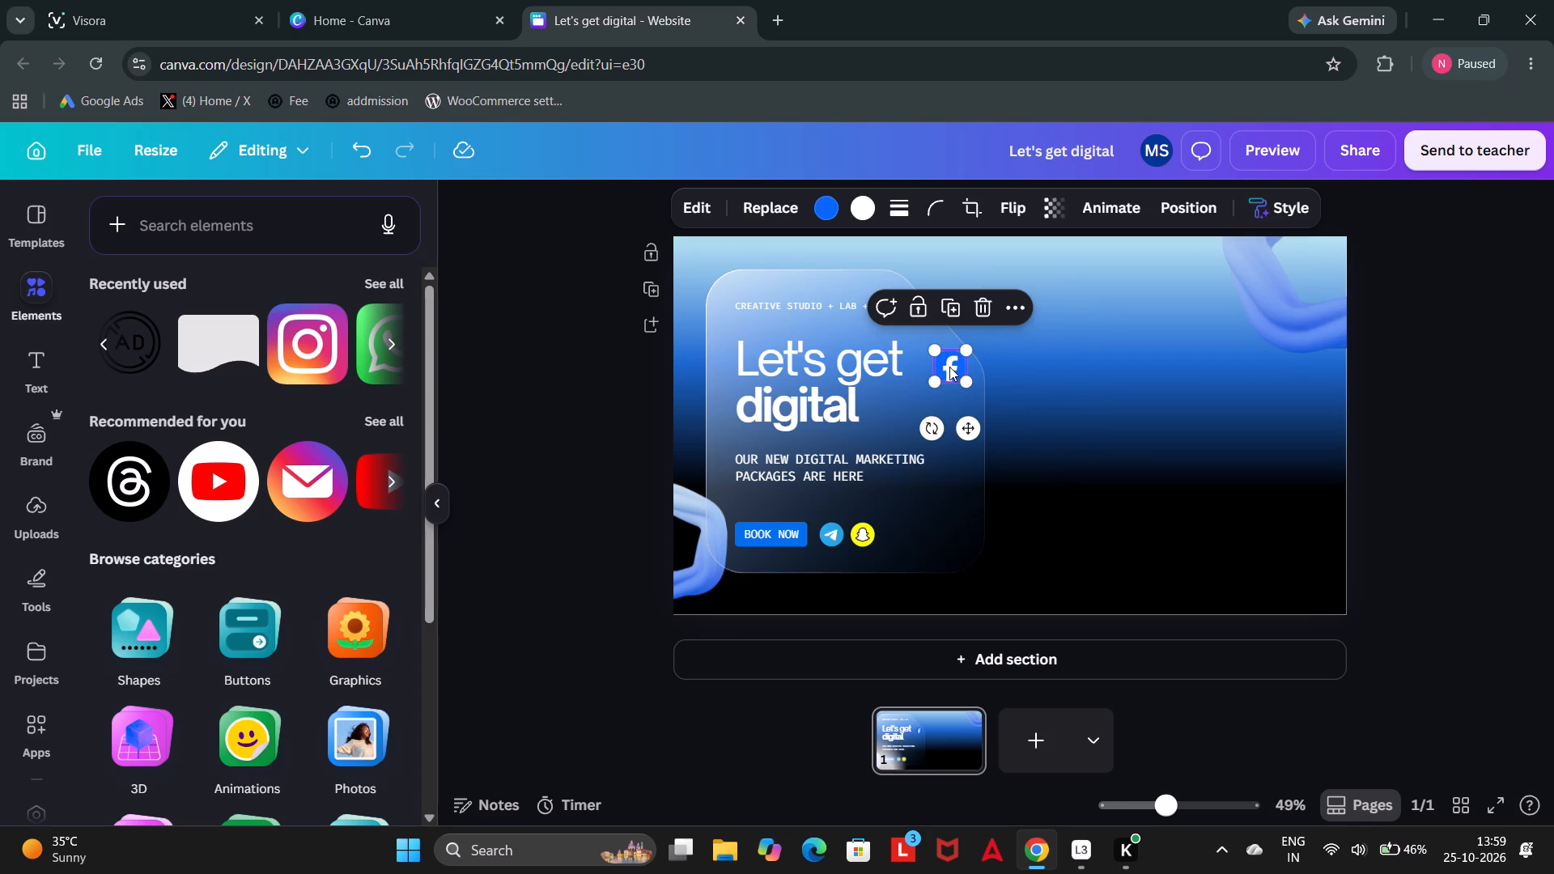
{"action": "left_click_drag", "start_coordinate": [949, 367], "coordinate": [898, 538]}
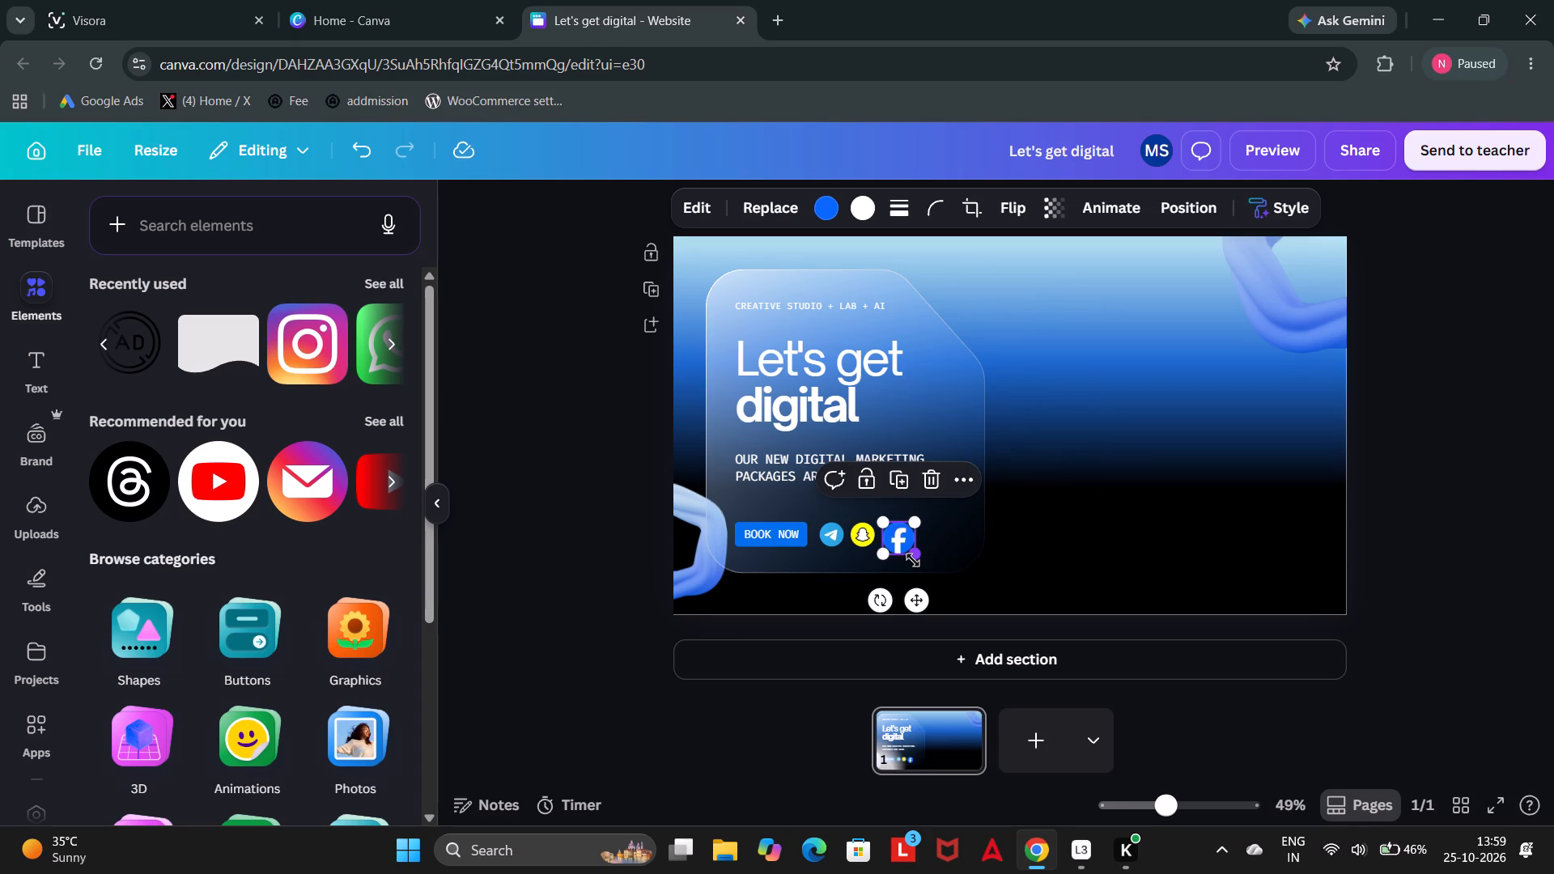
{"action": "left_click_drag", "start_coordinate": [913, 560], "coordinate": [898, 555]}
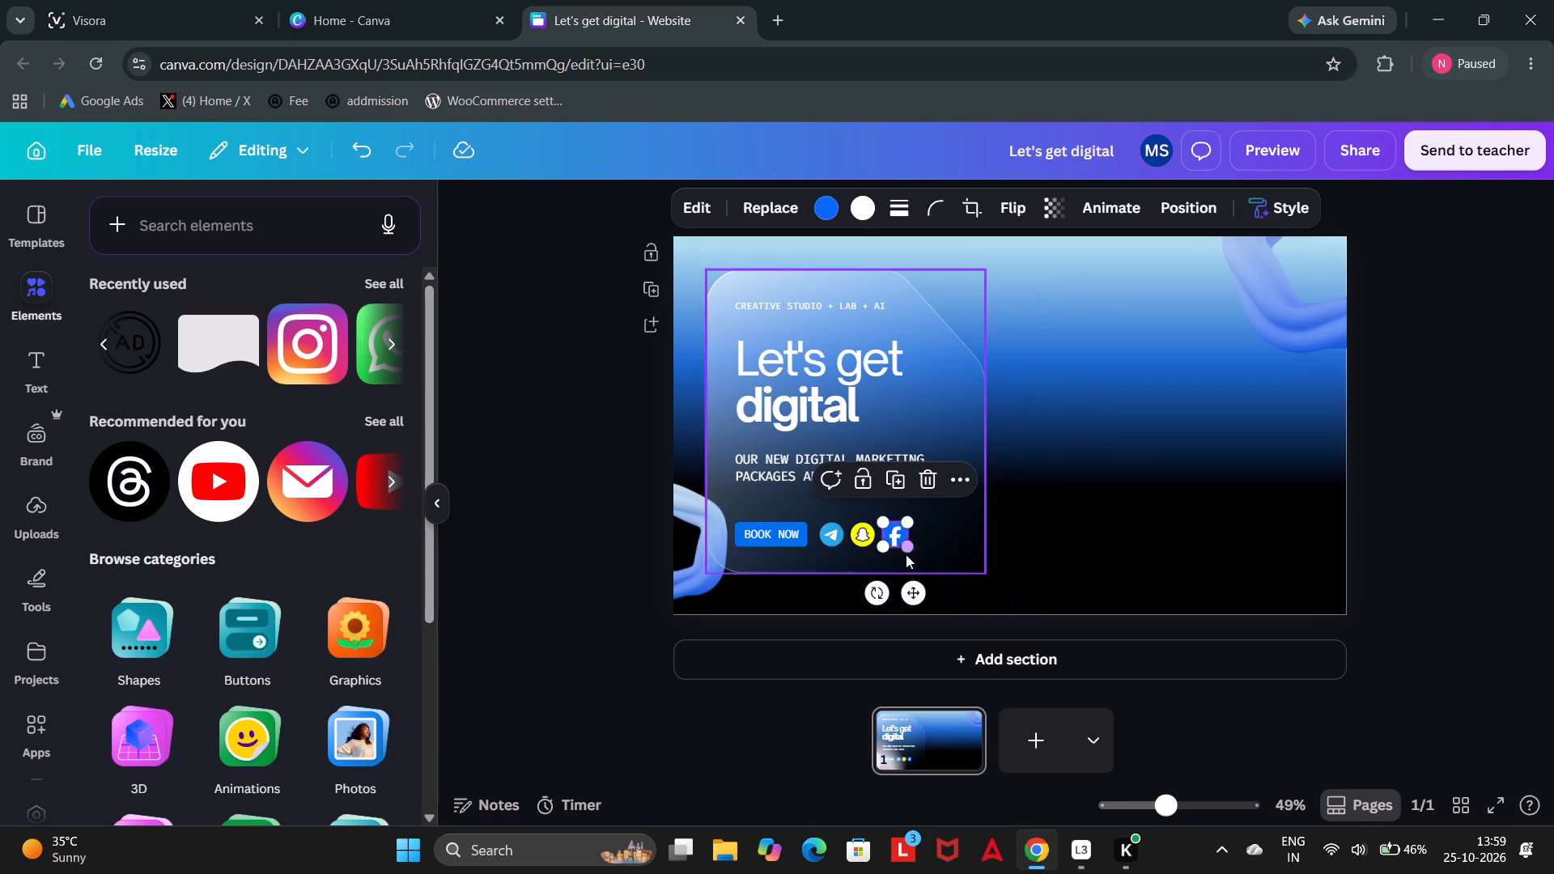
{"action": "left_click", "coordinate": [1020, 520]}
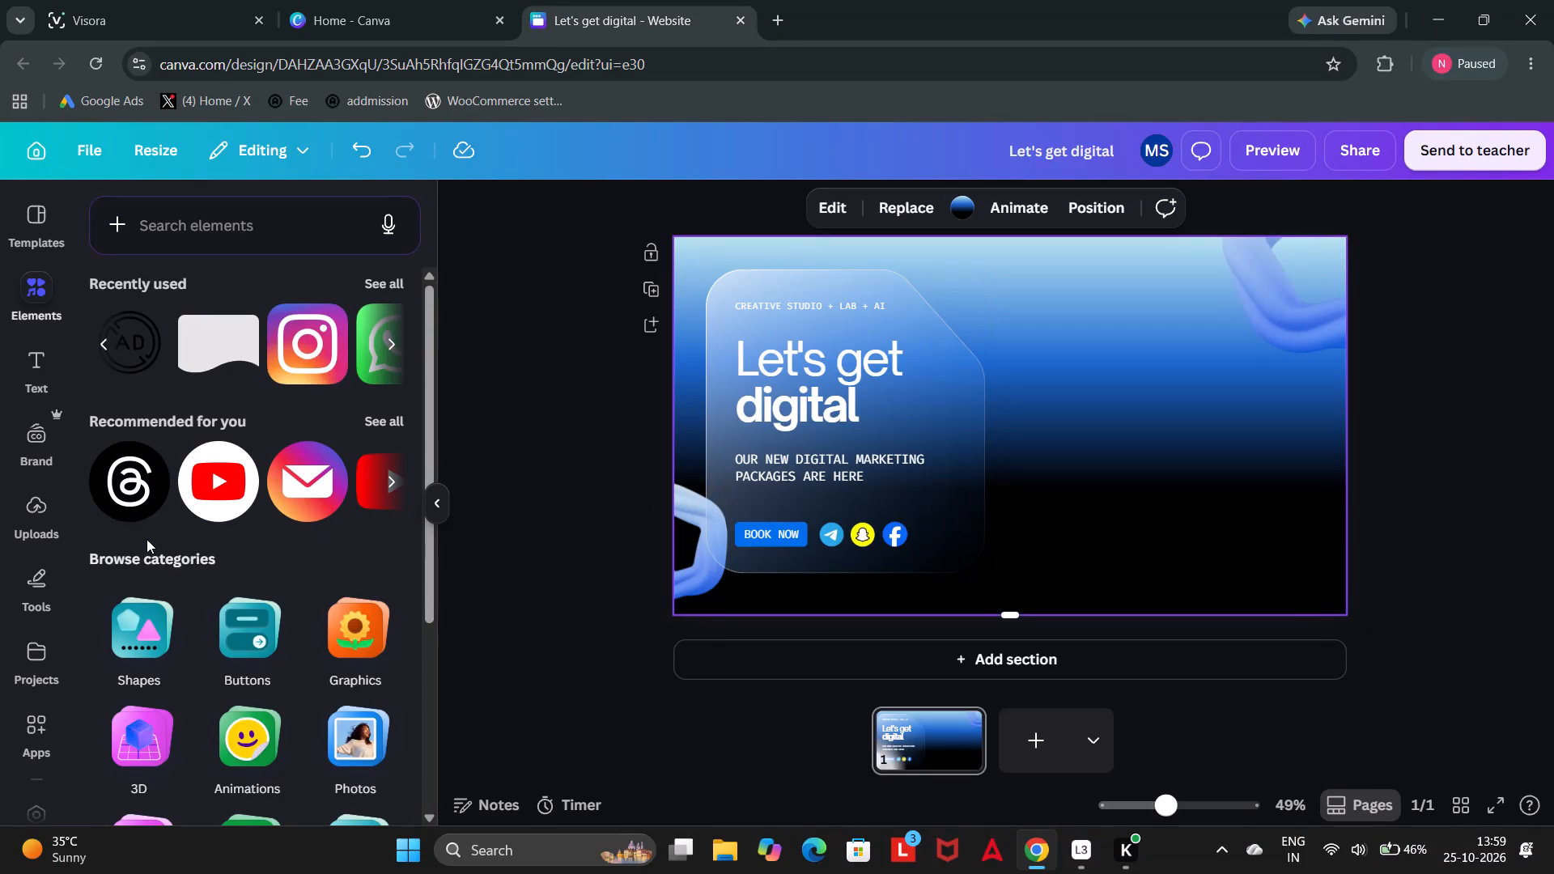
Search the elements library for "digital marketing".
{"action": "scroll", "coordinate": [146, 539], "scroll_direction": "up", "scroll_amount": 5}
{"action": "left_click", "coordinate": [217, 232]}
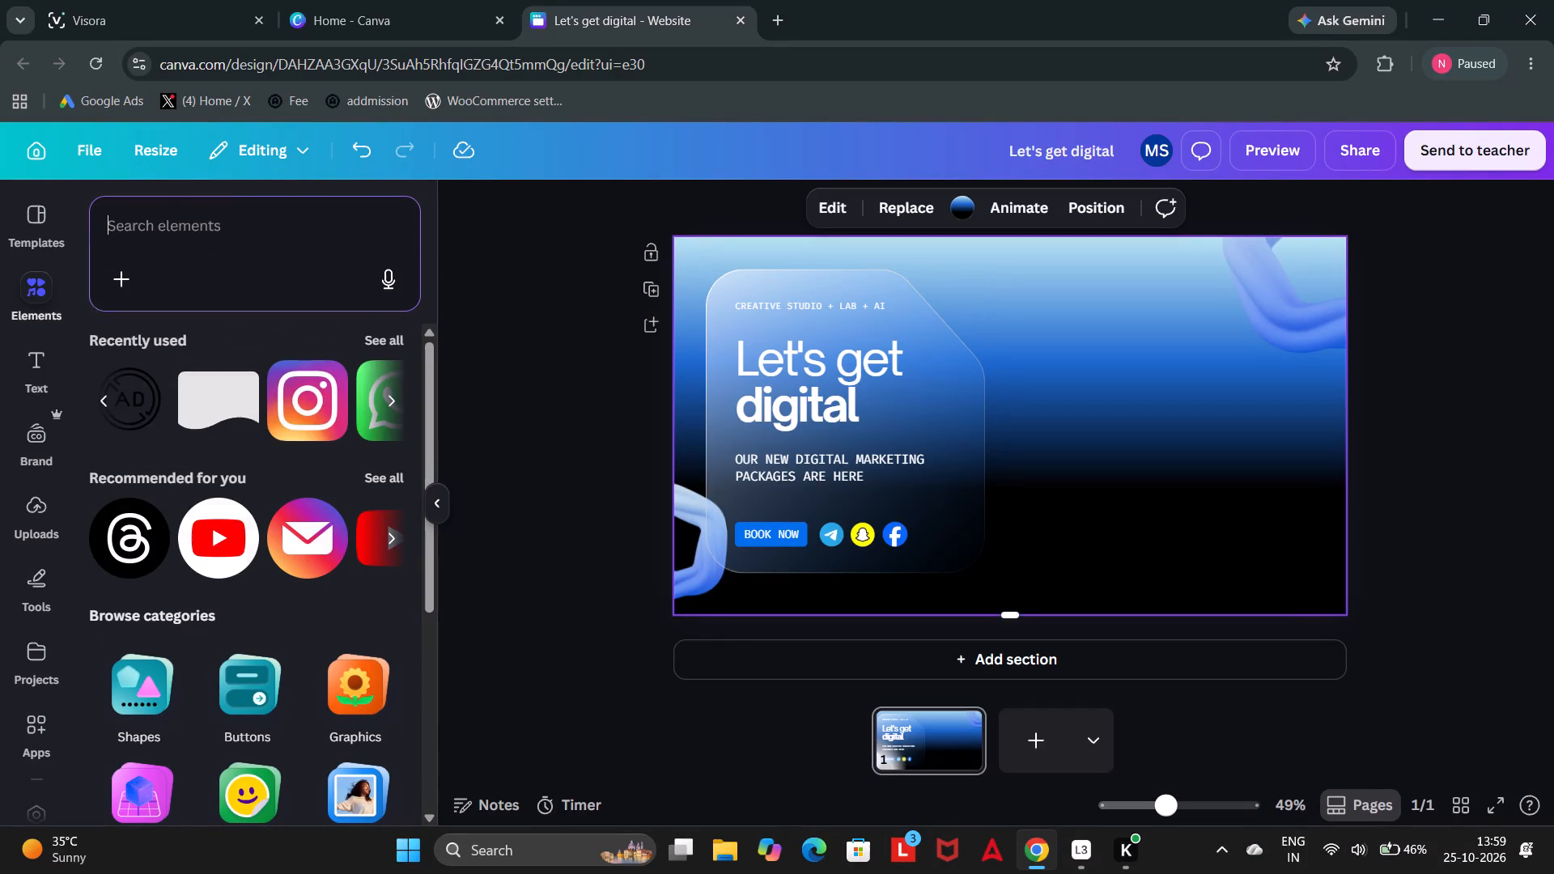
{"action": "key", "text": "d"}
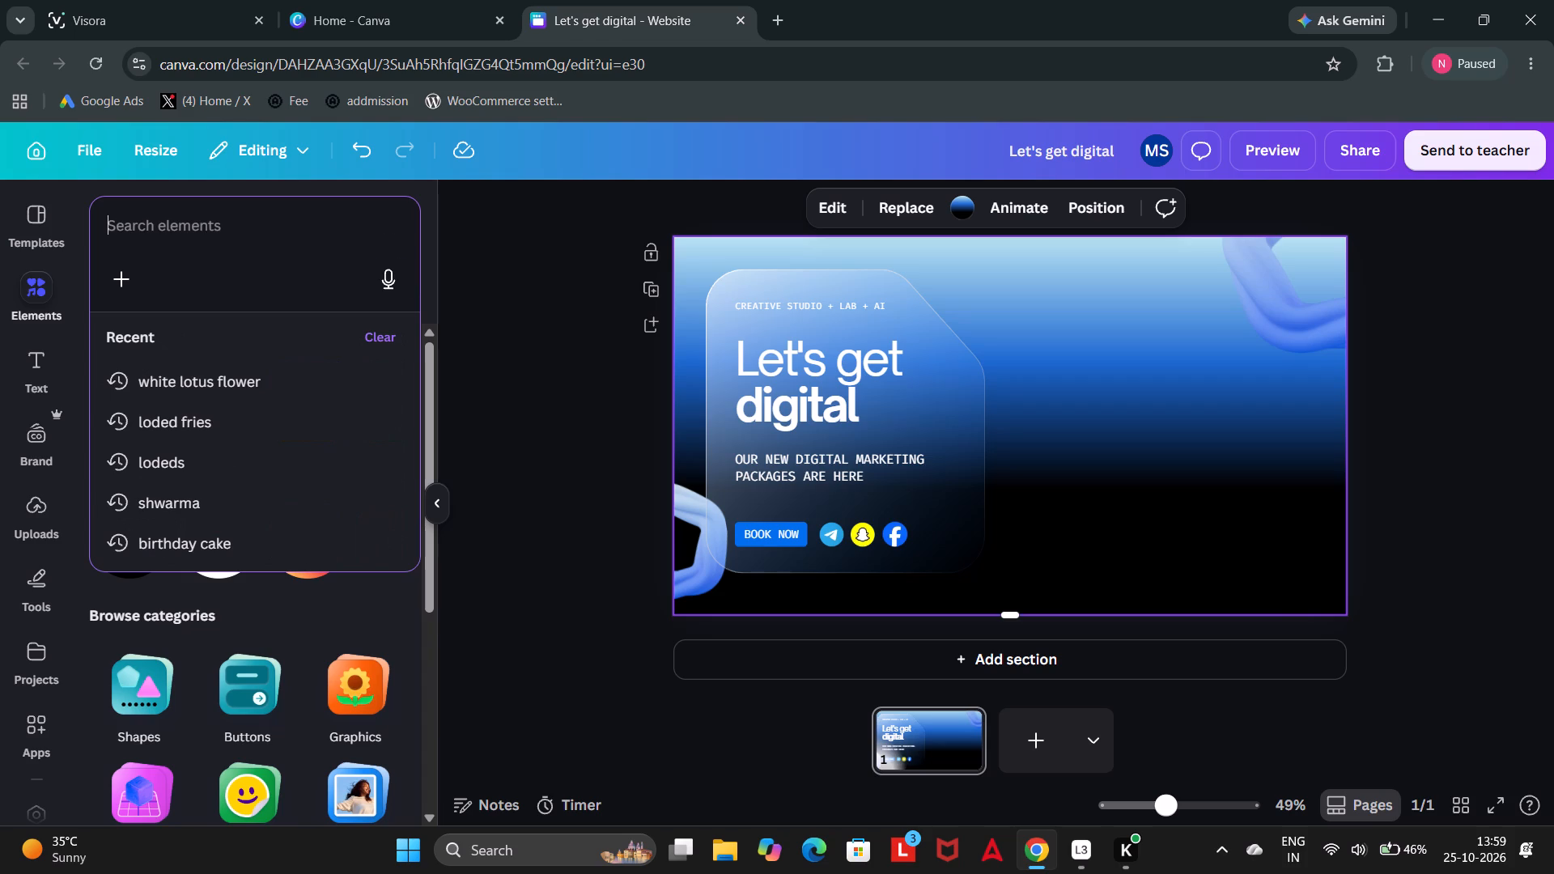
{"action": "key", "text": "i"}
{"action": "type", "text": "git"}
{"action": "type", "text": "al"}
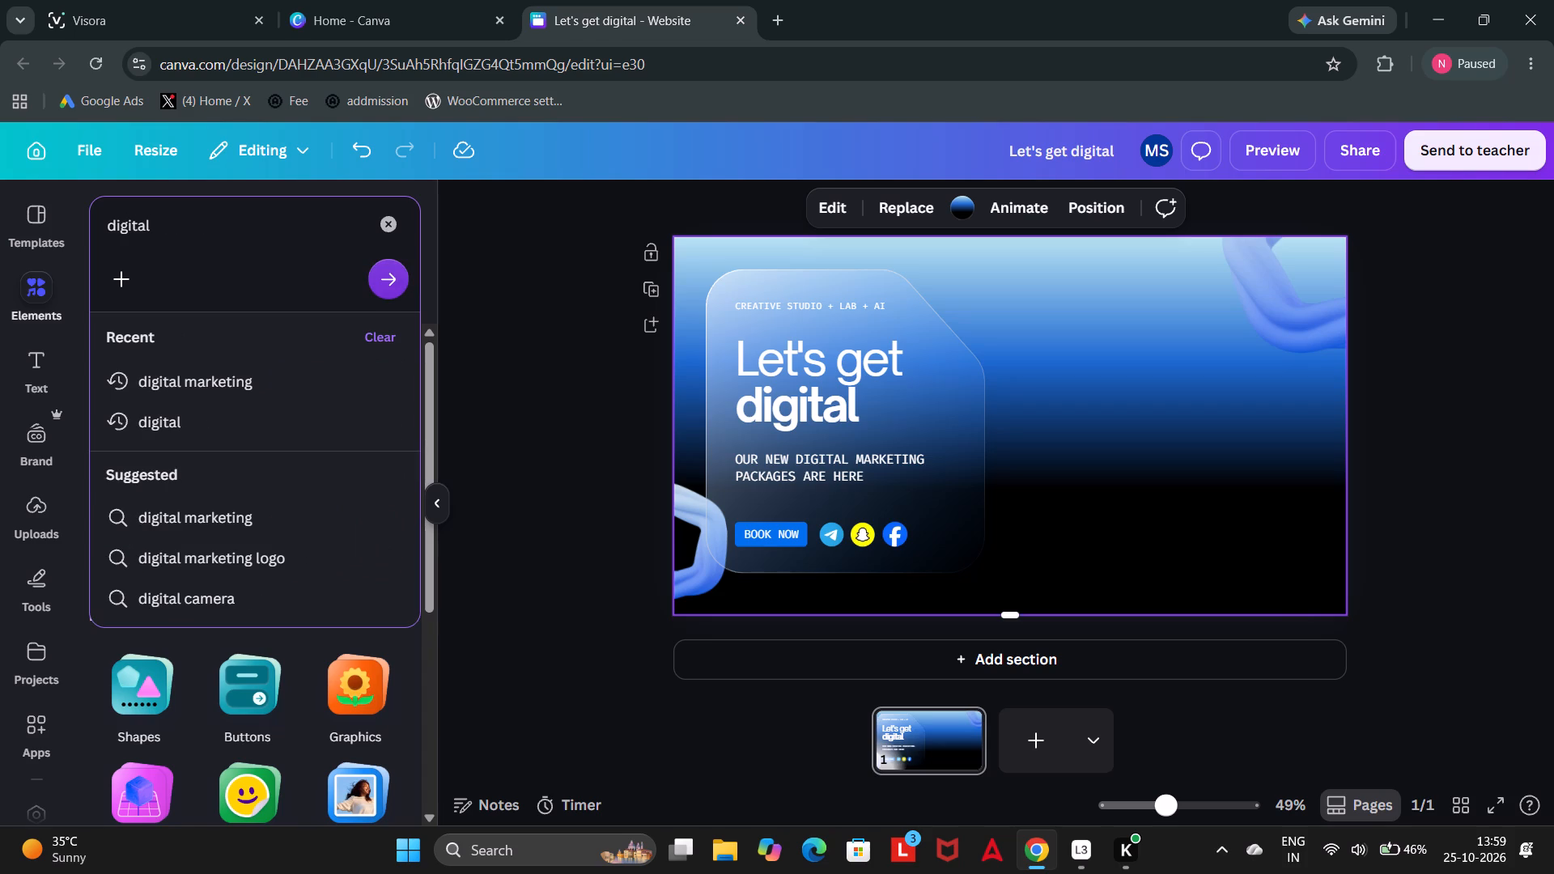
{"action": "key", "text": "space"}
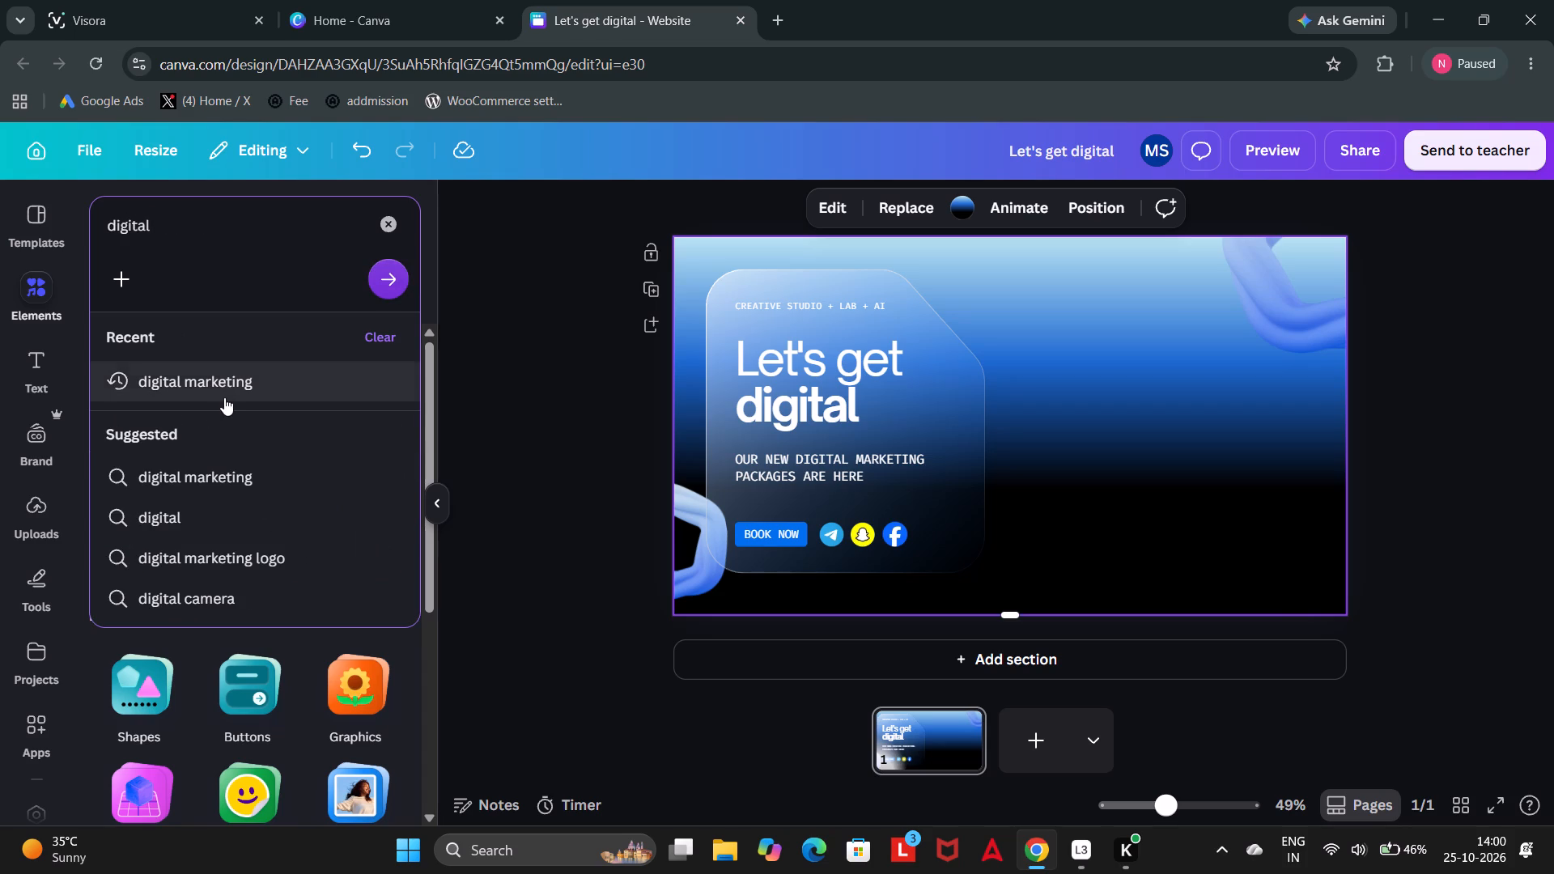
{"action": "left_click", "coordinate": [229, 386]}
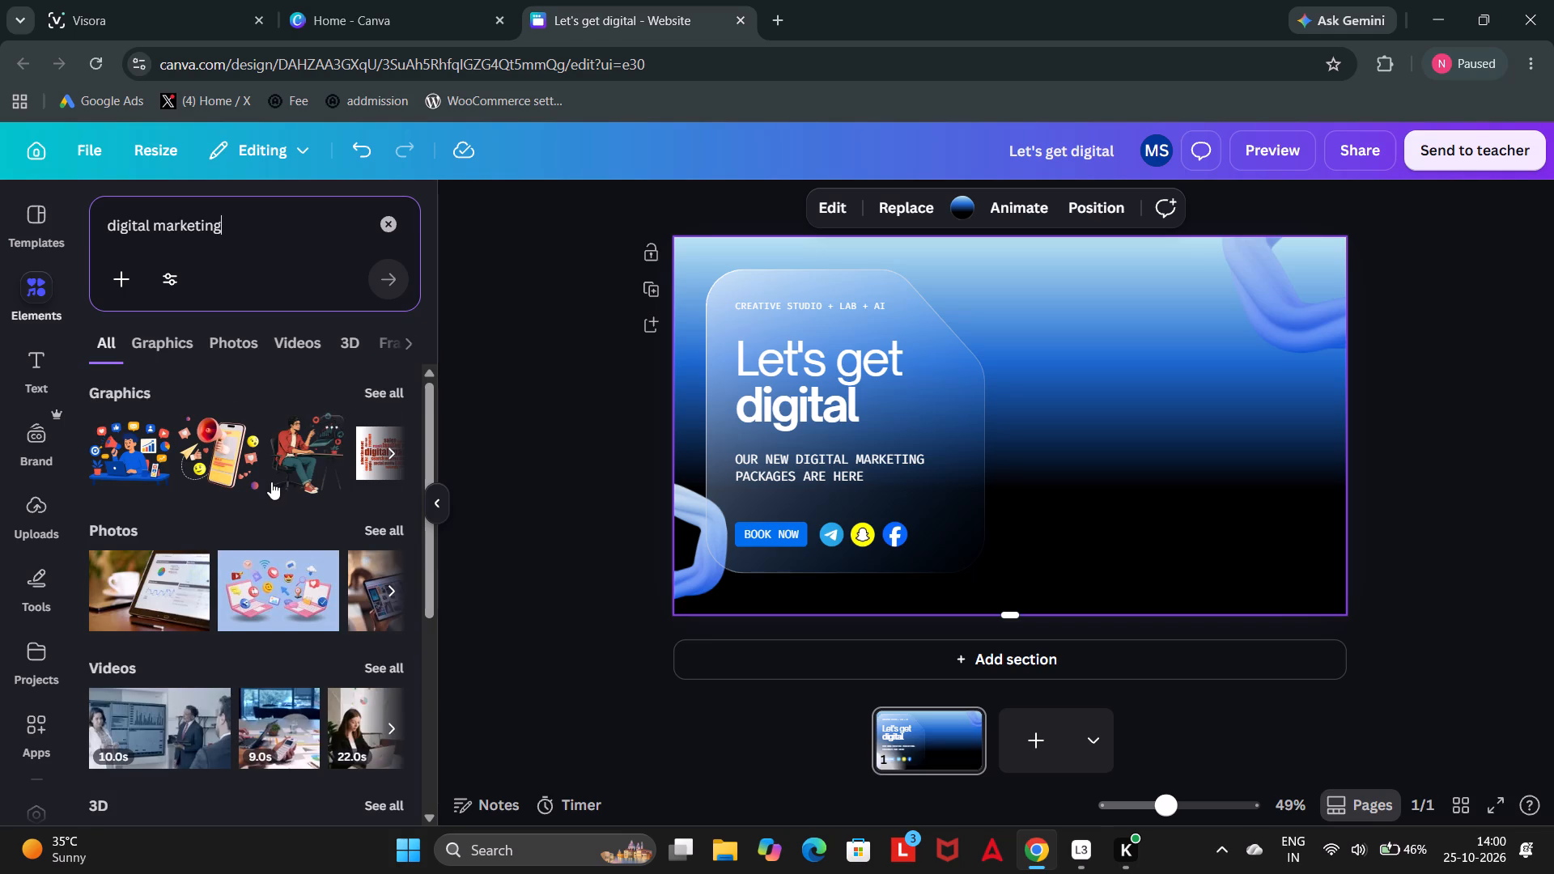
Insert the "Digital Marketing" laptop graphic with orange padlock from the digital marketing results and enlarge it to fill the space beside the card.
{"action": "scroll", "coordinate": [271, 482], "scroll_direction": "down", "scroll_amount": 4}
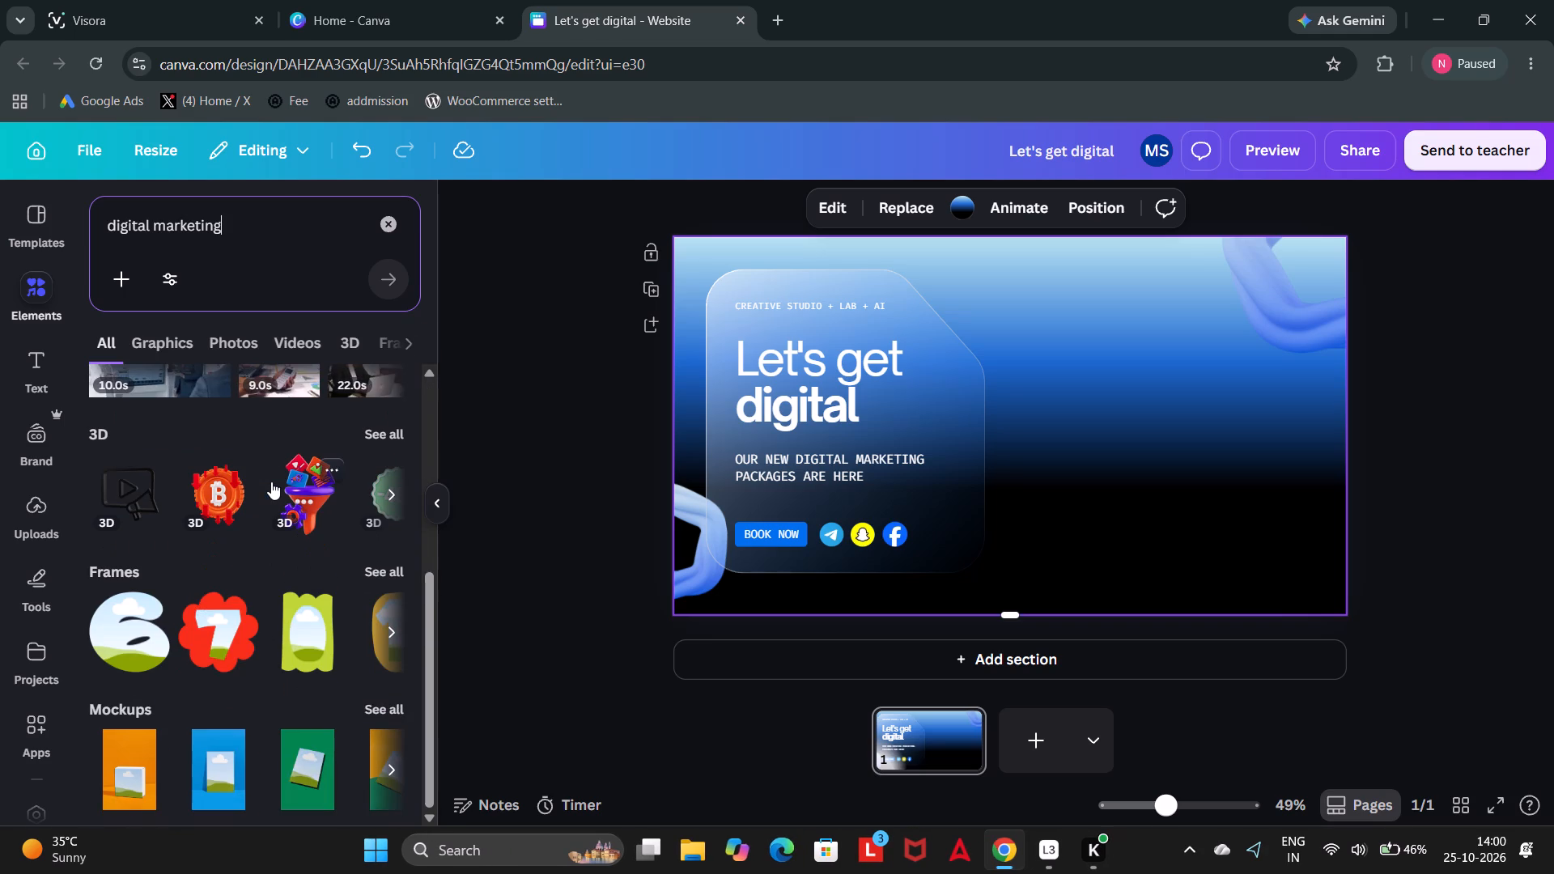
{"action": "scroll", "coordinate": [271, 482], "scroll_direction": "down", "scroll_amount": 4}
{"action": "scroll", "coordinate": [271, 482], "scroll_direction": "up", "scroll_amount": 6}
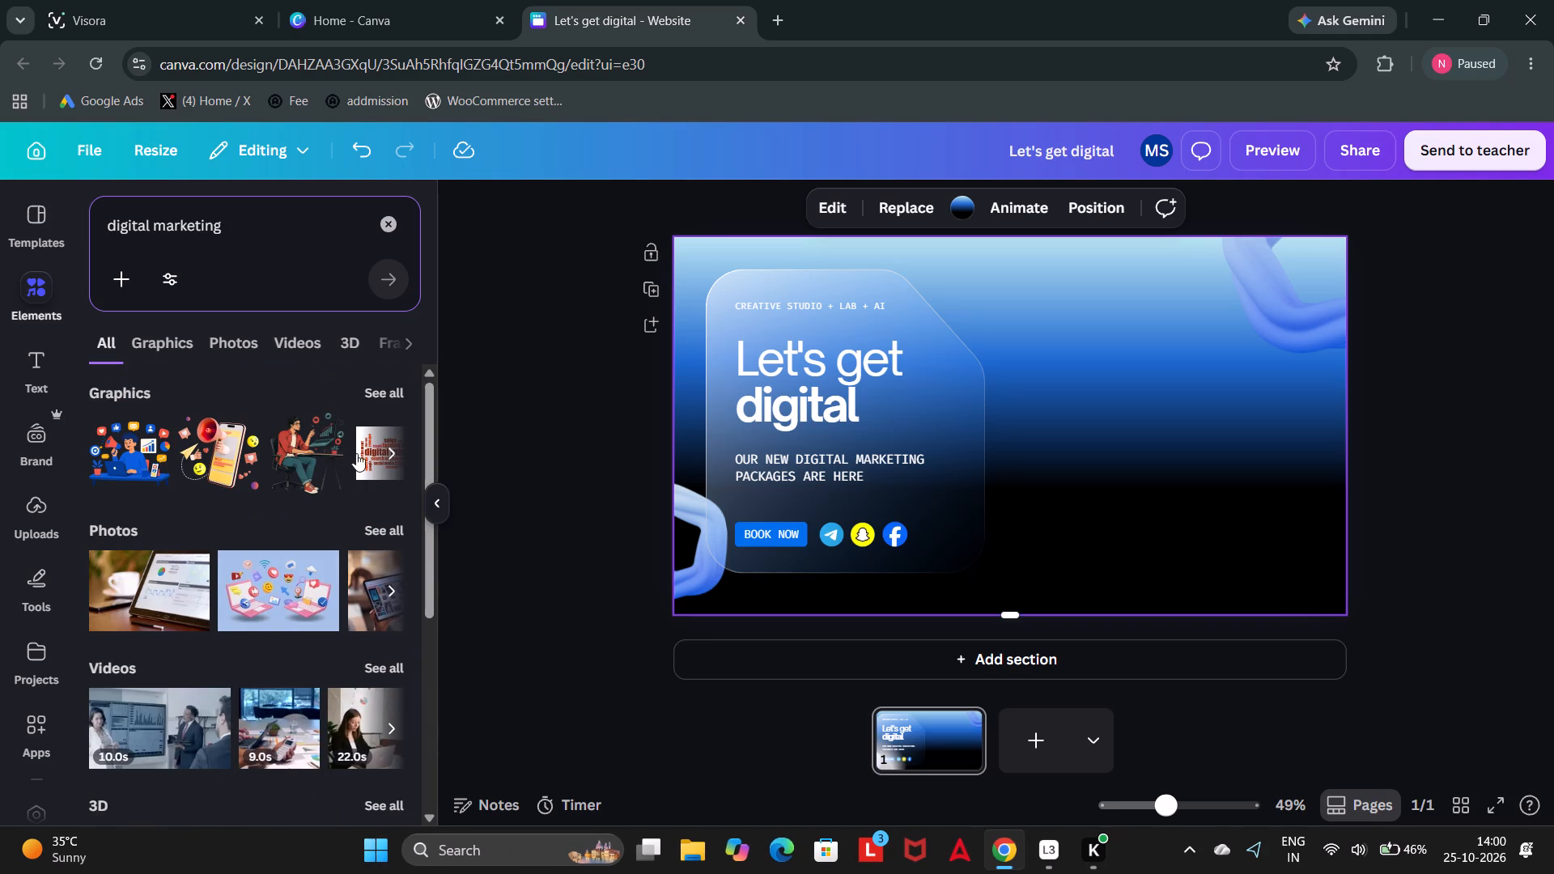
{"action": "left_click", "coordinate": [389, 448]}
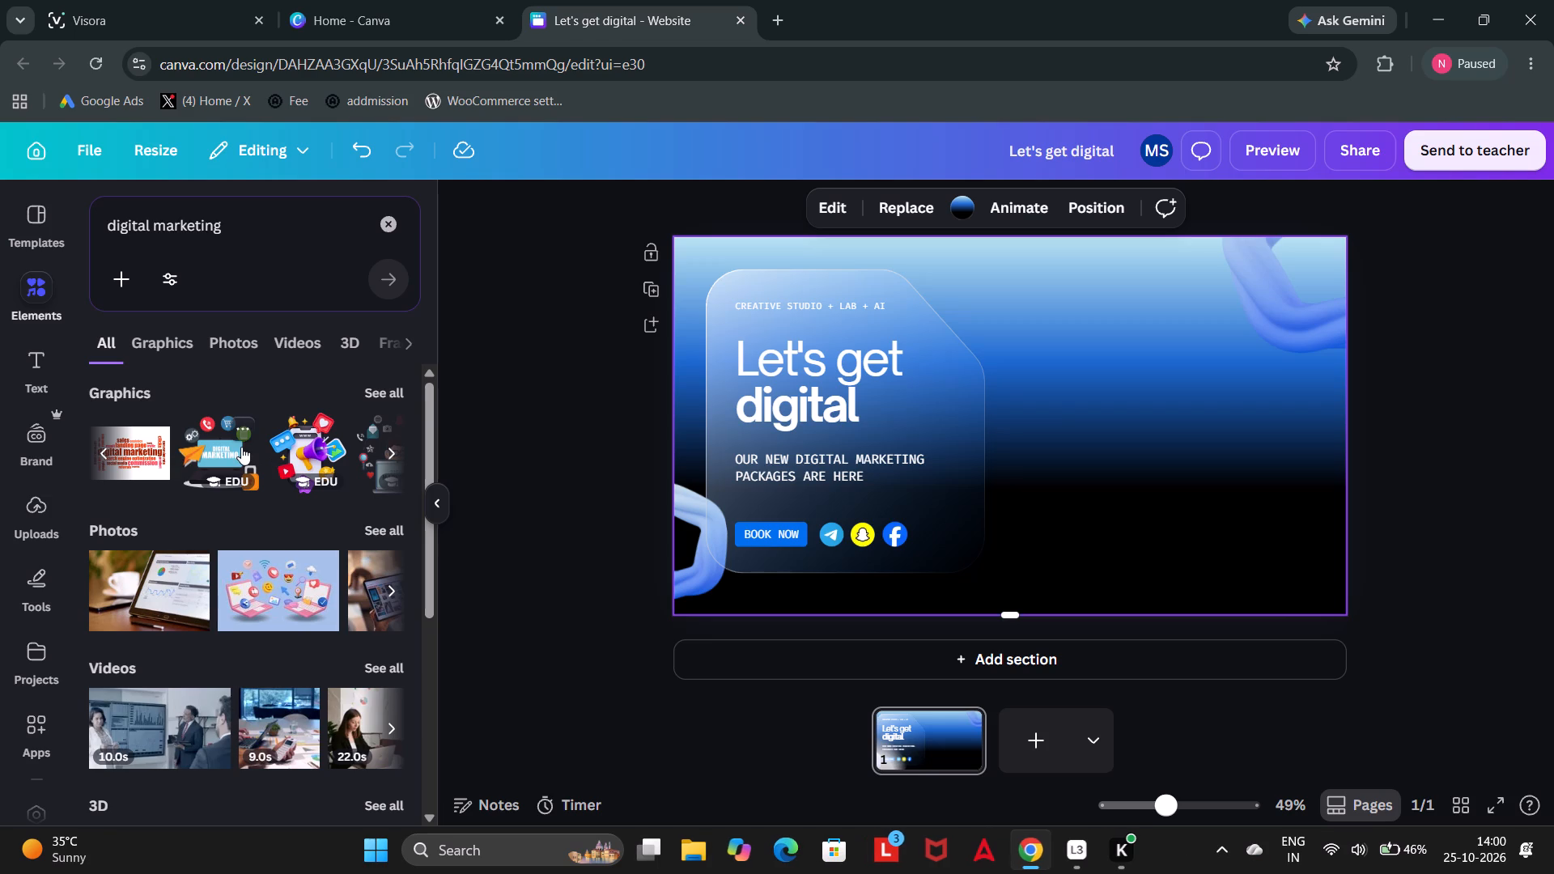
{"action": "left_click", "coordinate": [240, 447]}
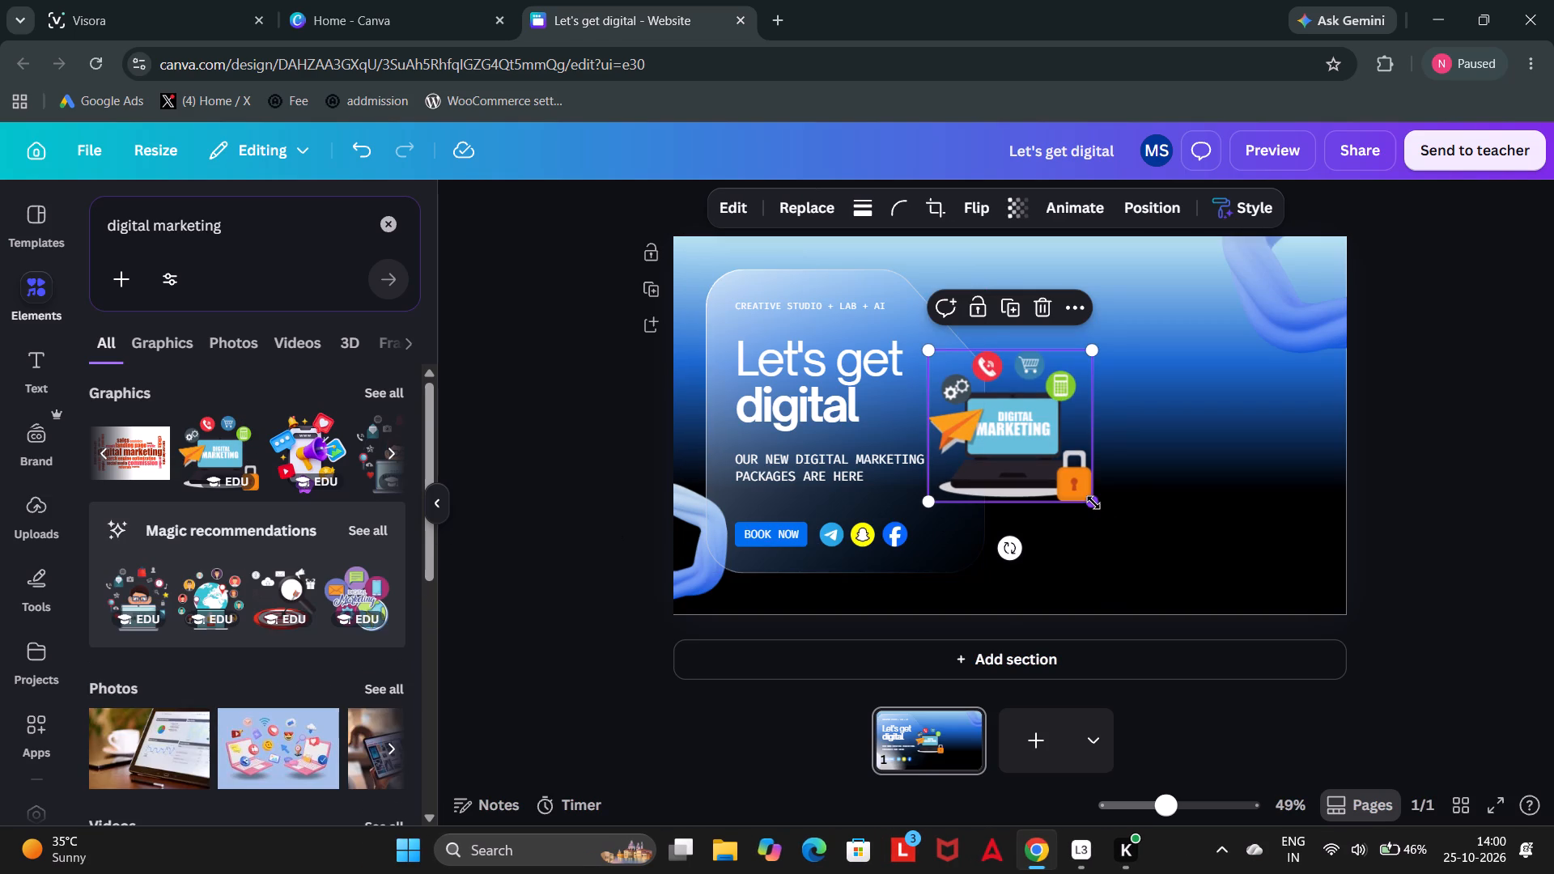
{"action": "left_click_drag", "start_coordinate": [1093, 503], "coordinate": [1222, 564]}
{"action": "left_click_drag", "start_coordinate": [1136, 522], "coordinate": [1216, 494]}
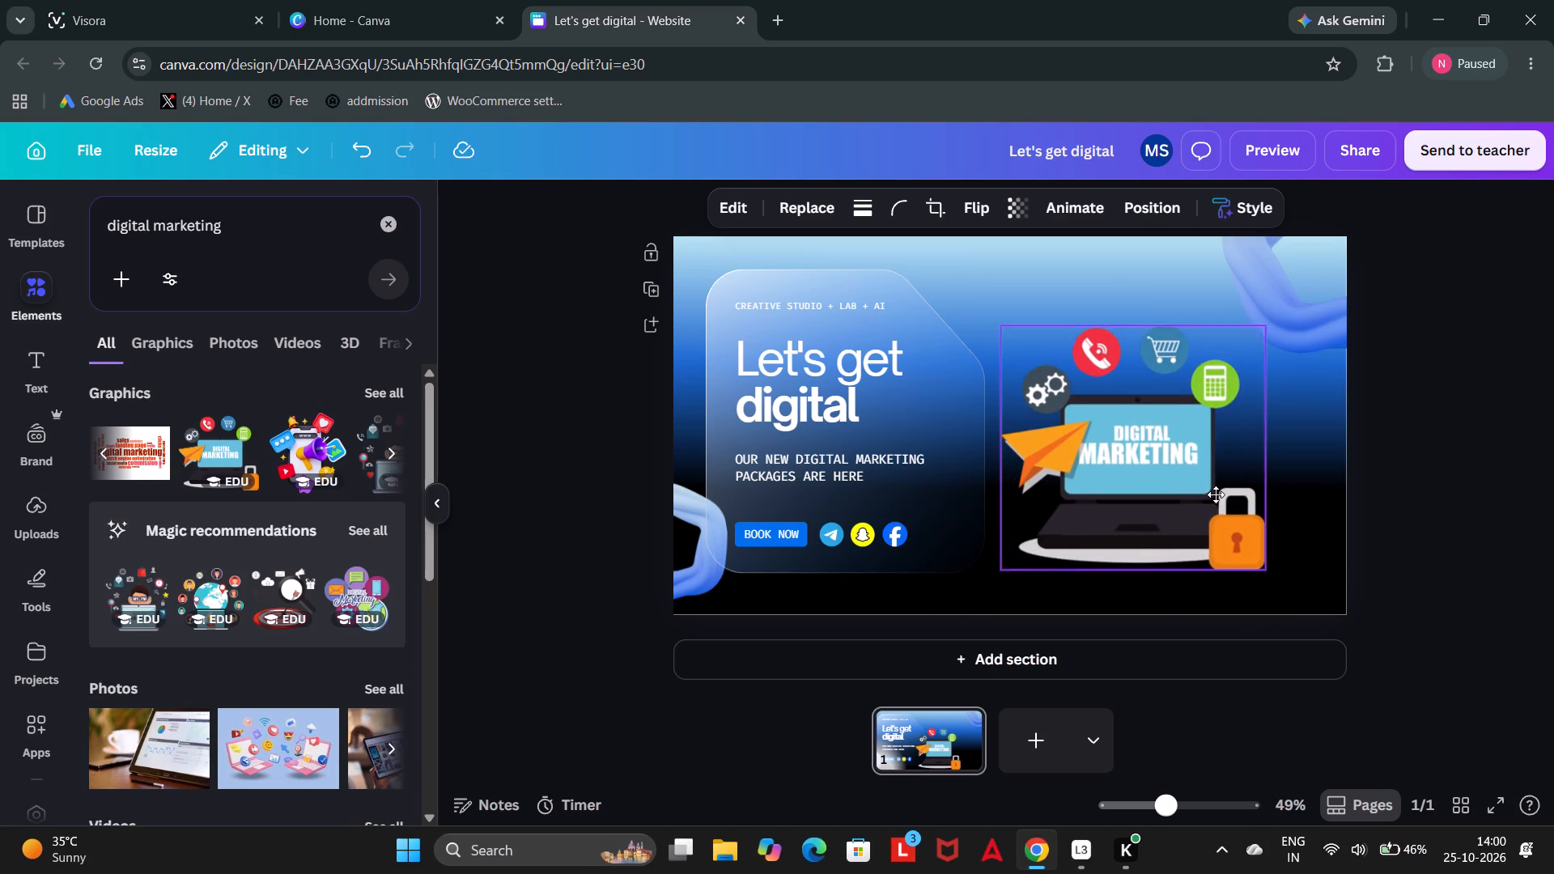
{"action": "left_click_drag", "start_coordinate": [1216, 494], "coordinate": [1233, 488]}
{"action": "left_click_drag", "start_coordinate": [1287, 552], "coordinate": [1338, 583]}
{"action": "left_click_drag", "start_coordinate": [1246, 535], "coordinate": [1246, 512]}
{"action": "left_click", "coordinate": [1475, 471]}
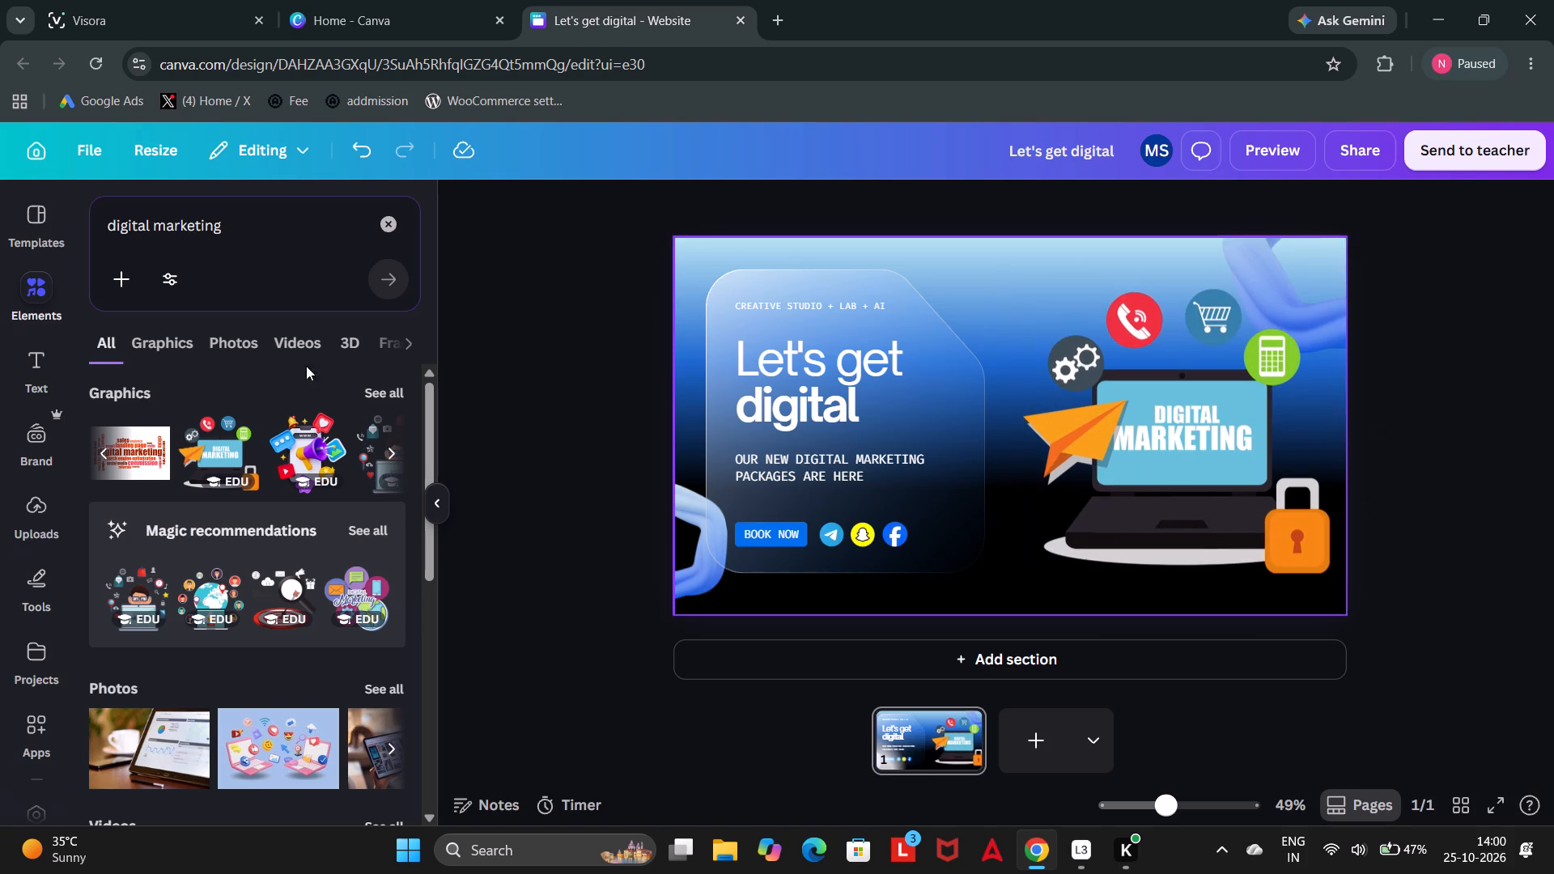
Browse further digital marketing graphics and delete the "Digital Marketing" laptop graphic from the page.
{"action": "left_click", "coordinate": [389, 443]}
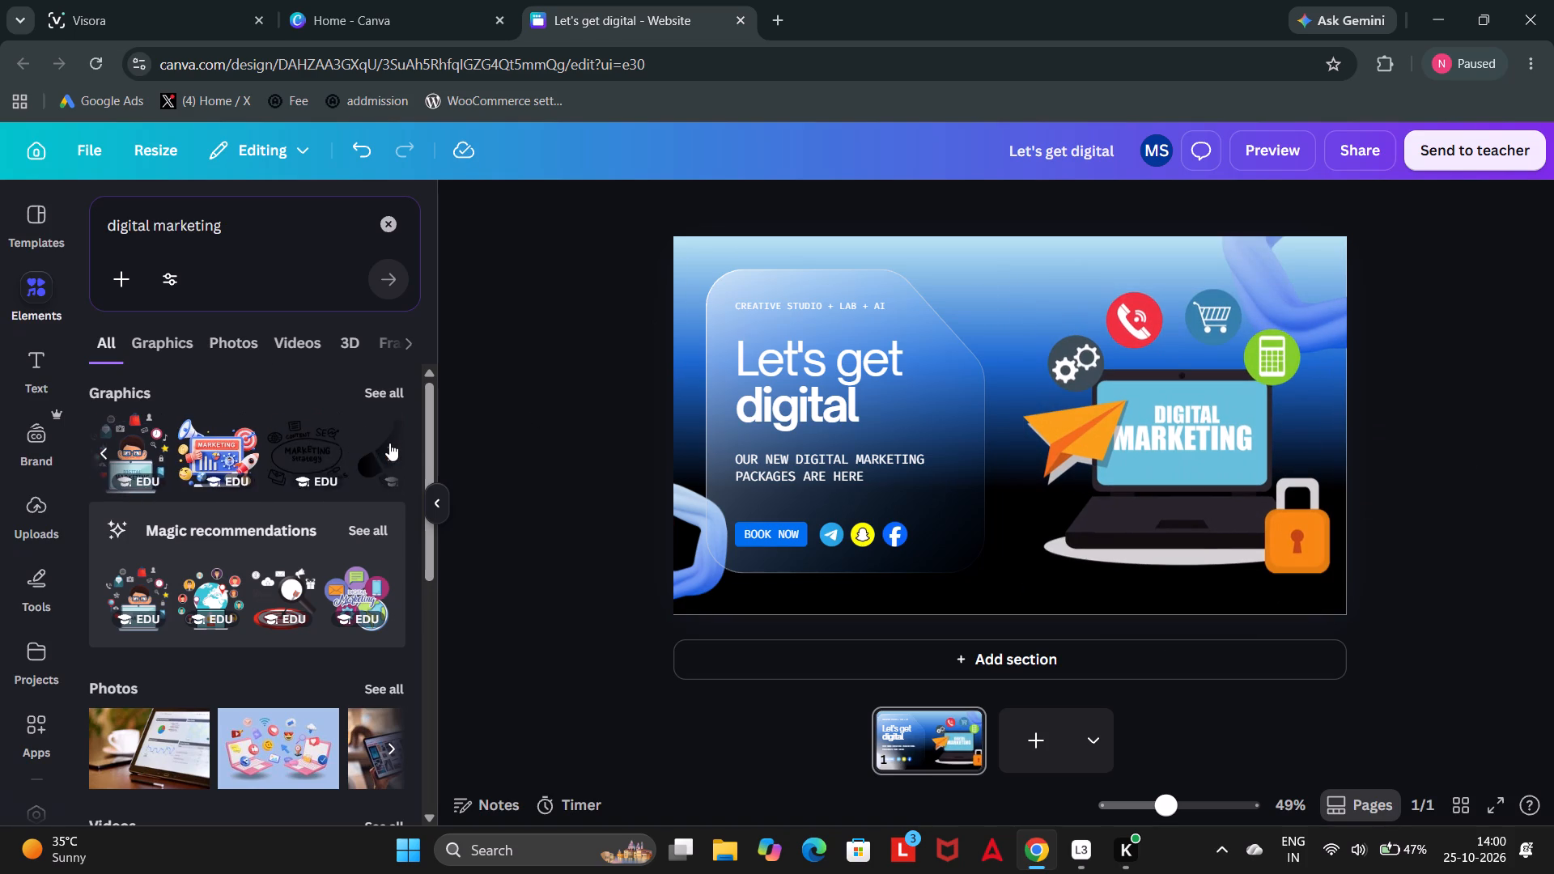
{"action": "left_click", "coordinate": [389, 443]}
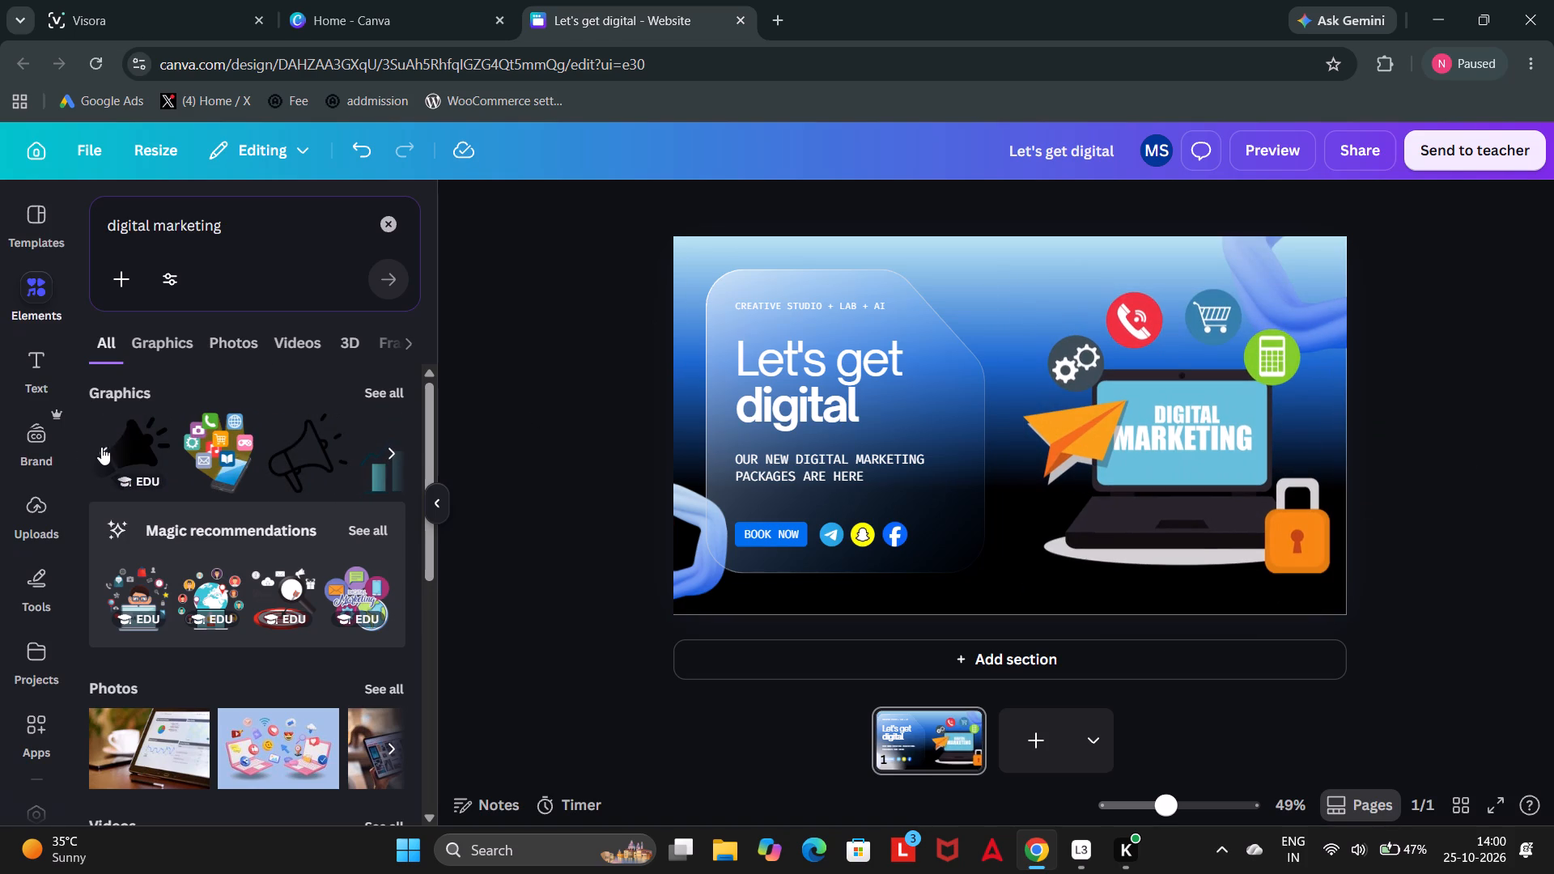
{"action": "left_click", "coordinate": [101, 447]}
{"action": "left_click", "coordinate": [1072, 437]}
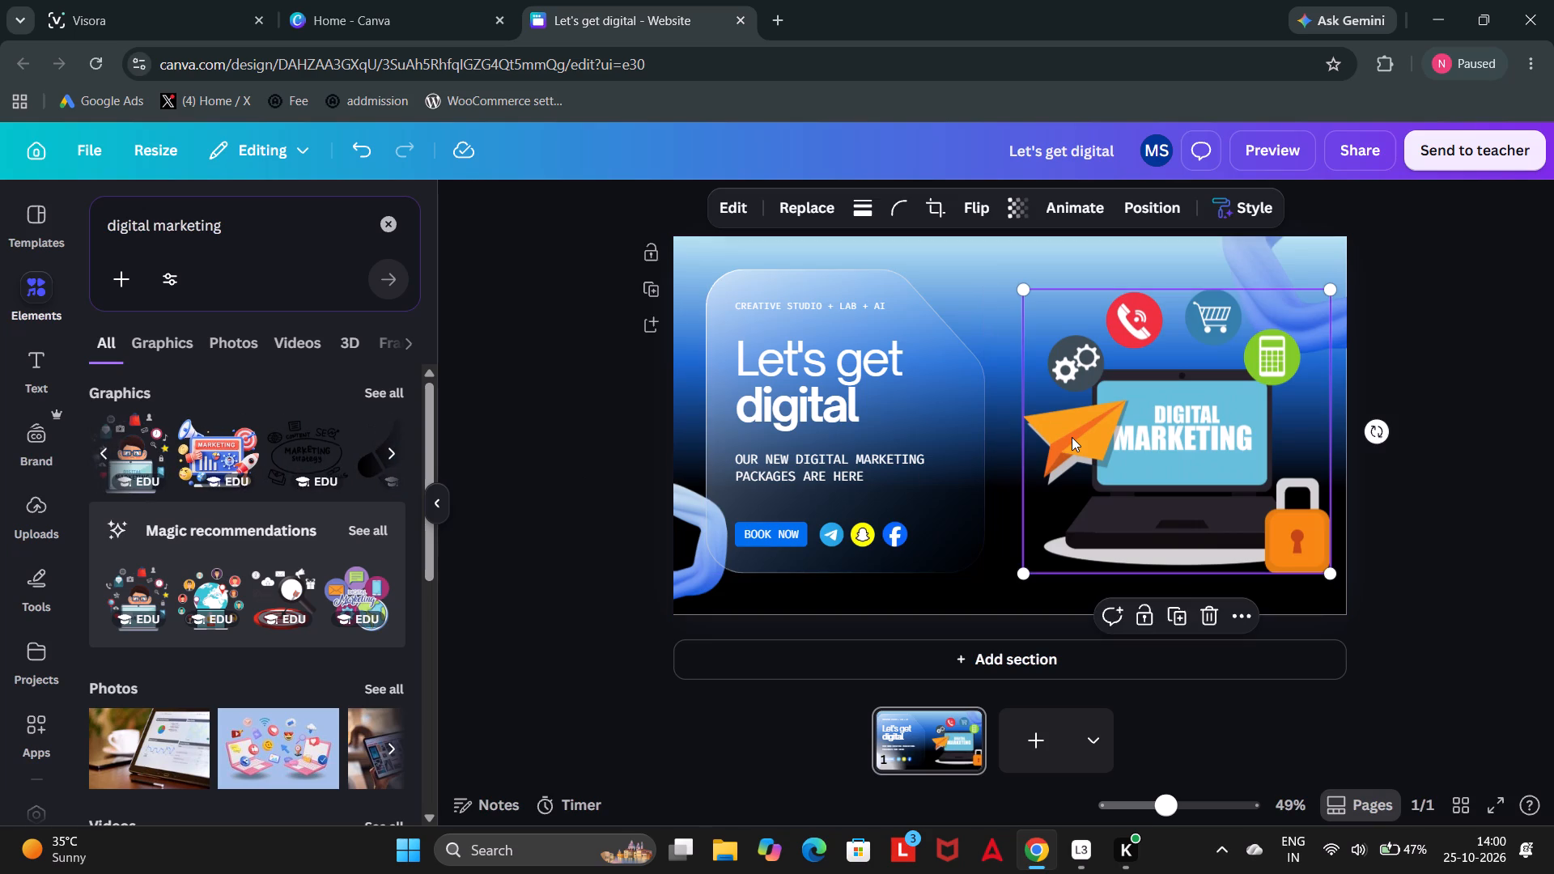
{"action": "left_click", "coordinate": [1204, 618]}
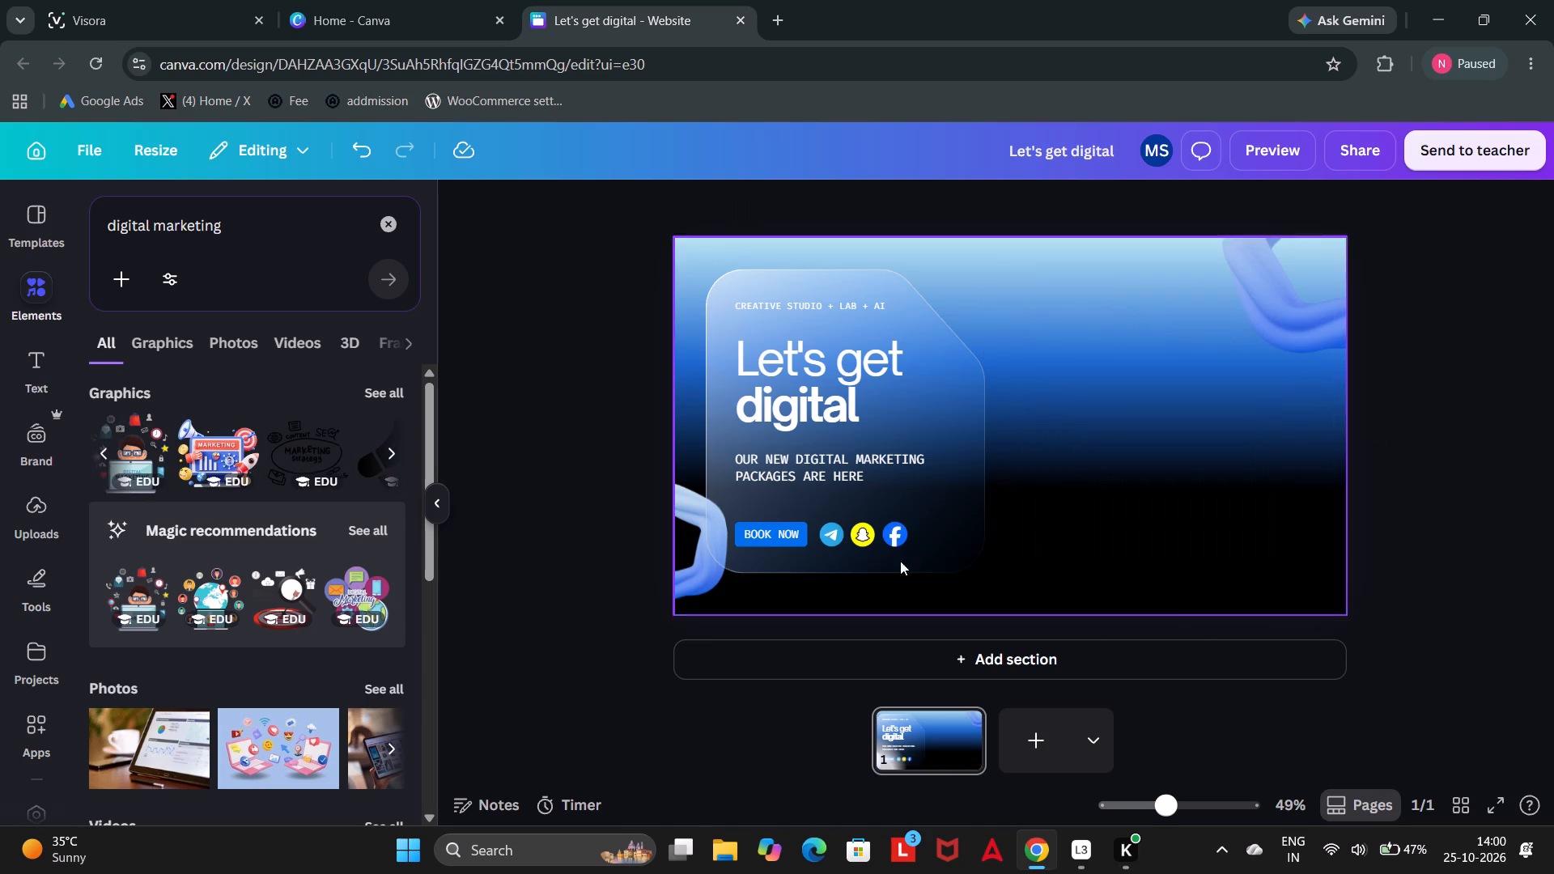
Insert the black "Marketing strategy" doodle graphic, shrink it to a small size, and place it beside the card's upper corner.
{"action": "left_click", "coordinate": [301, 457]}
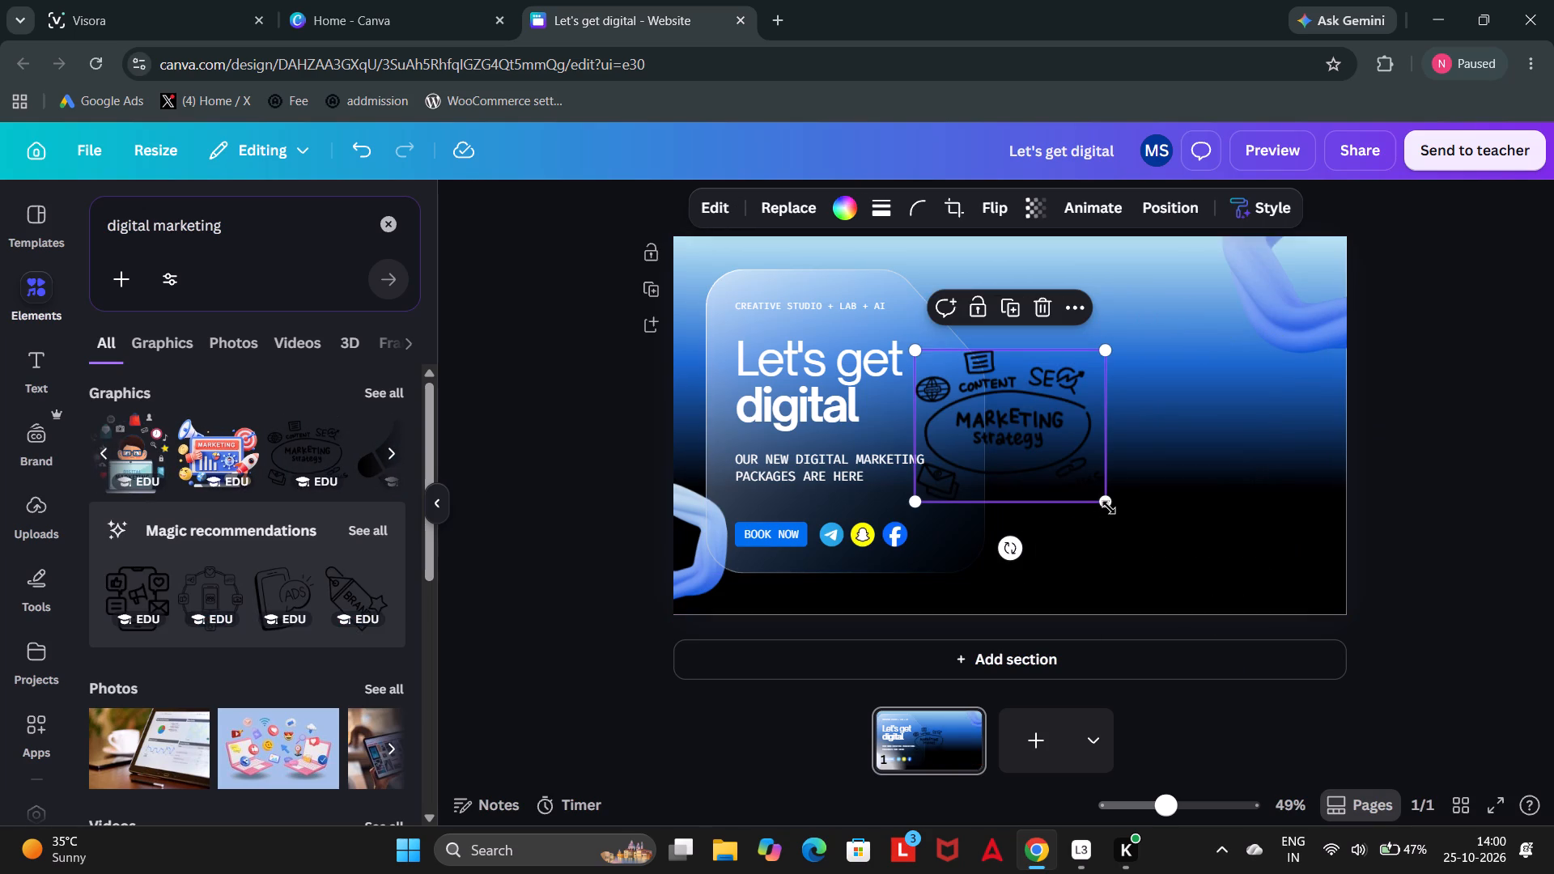
{"action": "left_click_drag", "start_coordinate": [1107, 507], "coordinate": [1245, 620]}
{"action": "left_click_drag", "start_coordinate": [1164, 532], "coordinate": [1215, 445]}
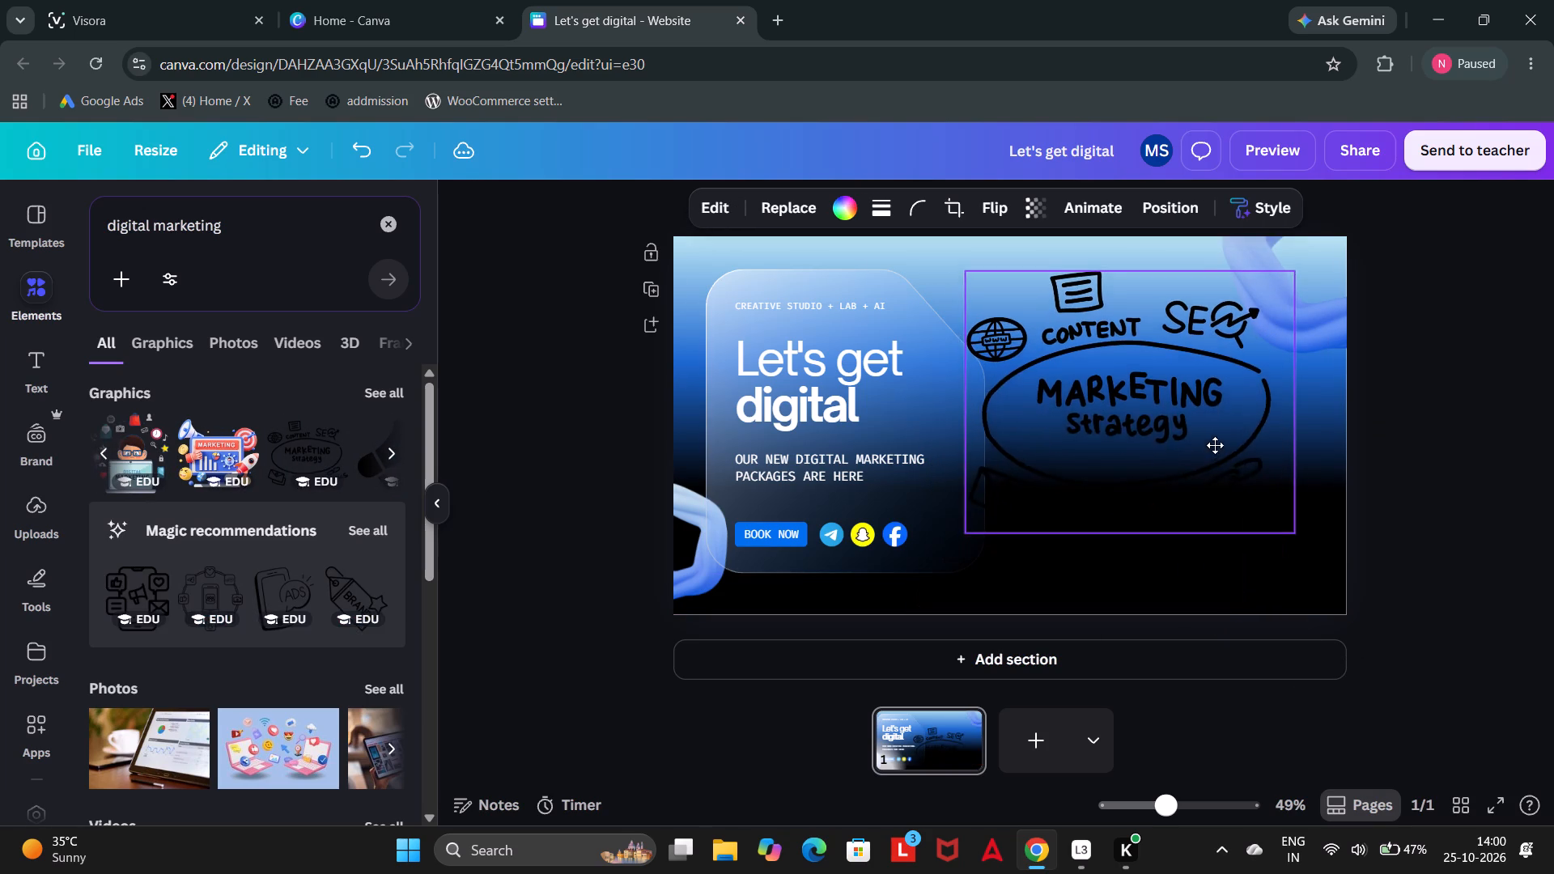
{"action": "left_click_drag", "start_coordinate": [1215, 445], "coordinate": [1216, 425]}
{"action": "left_click_drag", "start_coordinate": [1300, 503], "coordinate": [1164, 468]}
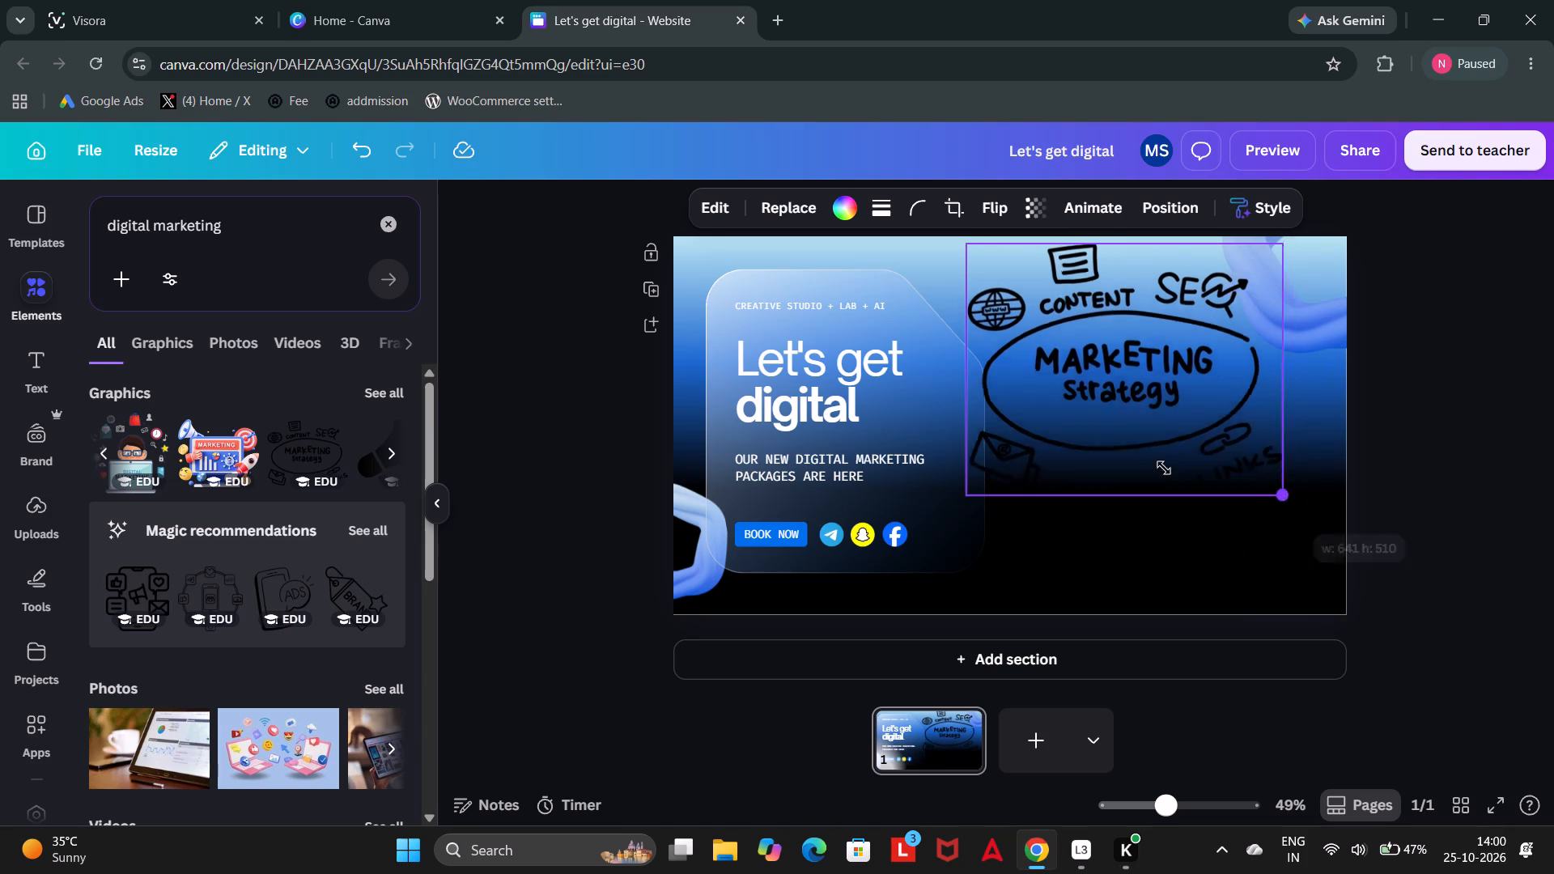
{"action": "left_click_drag", "start_coordinate": [1164, 468], "coordinate": [1101, 455]}
{"action": "left_click_drag", "start_coordinate": [1145, 396], "coordinate": [1076, 396]}
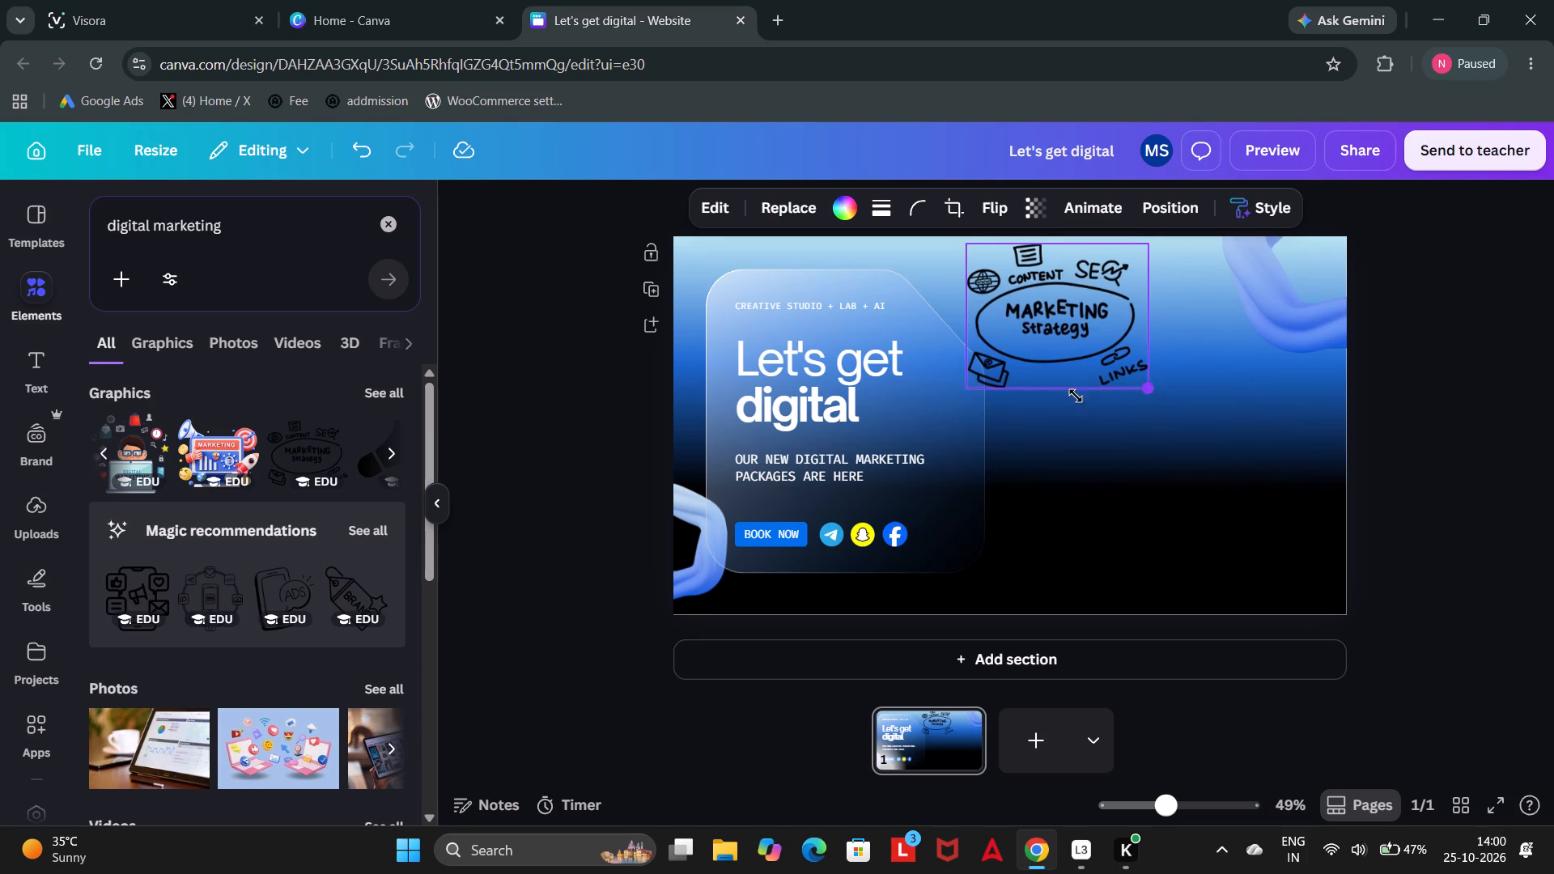
{"action": "left_click_drag", "start_coordinate": [1076, 396], "coordinate": [967, 393]}
{"action": "left_click_drag", "start_coordinate": [1000, 278], "coordinate": [1057, 324]}
{"action": "left_click", "coordinate": [1339, 370]}
{"action": "left_click", "coordinate": [1082, 335]}
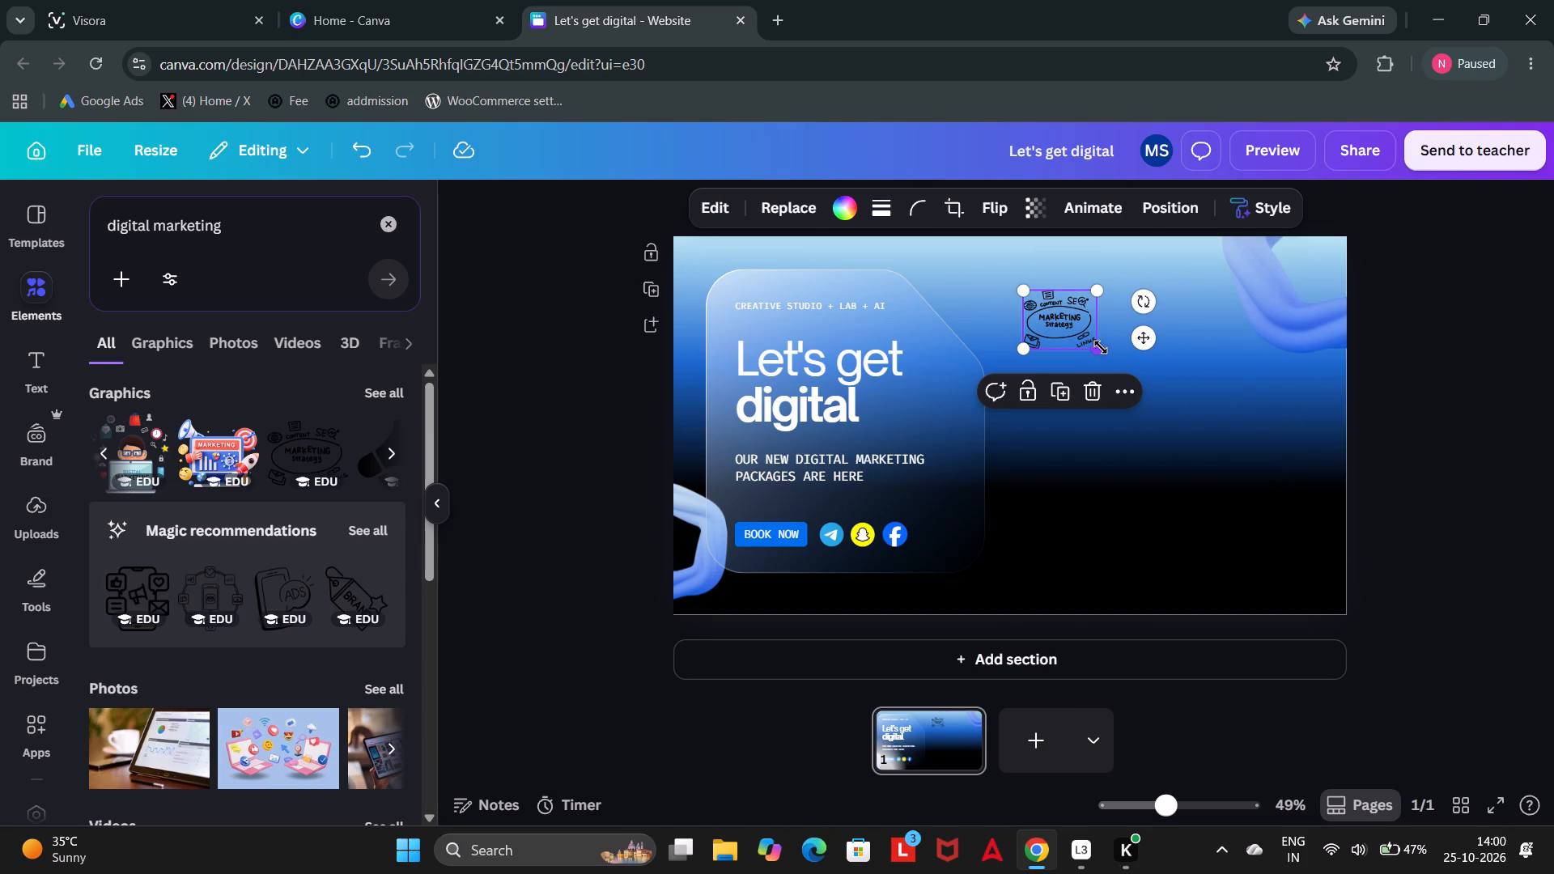
{"action": "left_click_drag", "start_coordinate": [1101, 347], "coordinate": [1128, 384]}
{"action": "left_click_drag", "start_coordinate": [1103, 352], "coordinate": [1089, 353]}
{"action": "left_click", "coordinate": [1366, 353]}
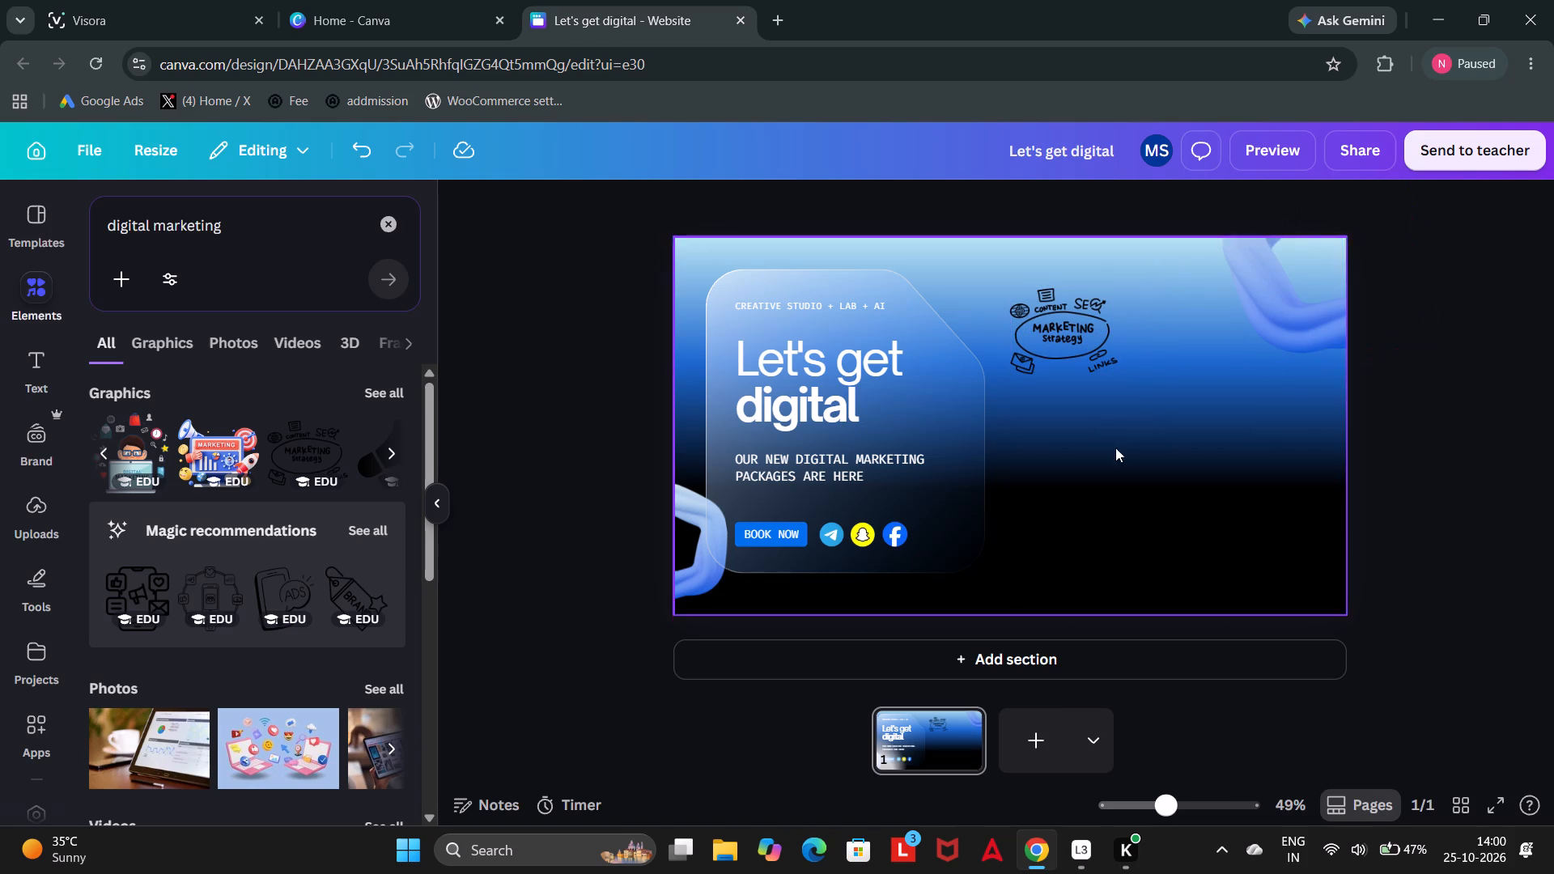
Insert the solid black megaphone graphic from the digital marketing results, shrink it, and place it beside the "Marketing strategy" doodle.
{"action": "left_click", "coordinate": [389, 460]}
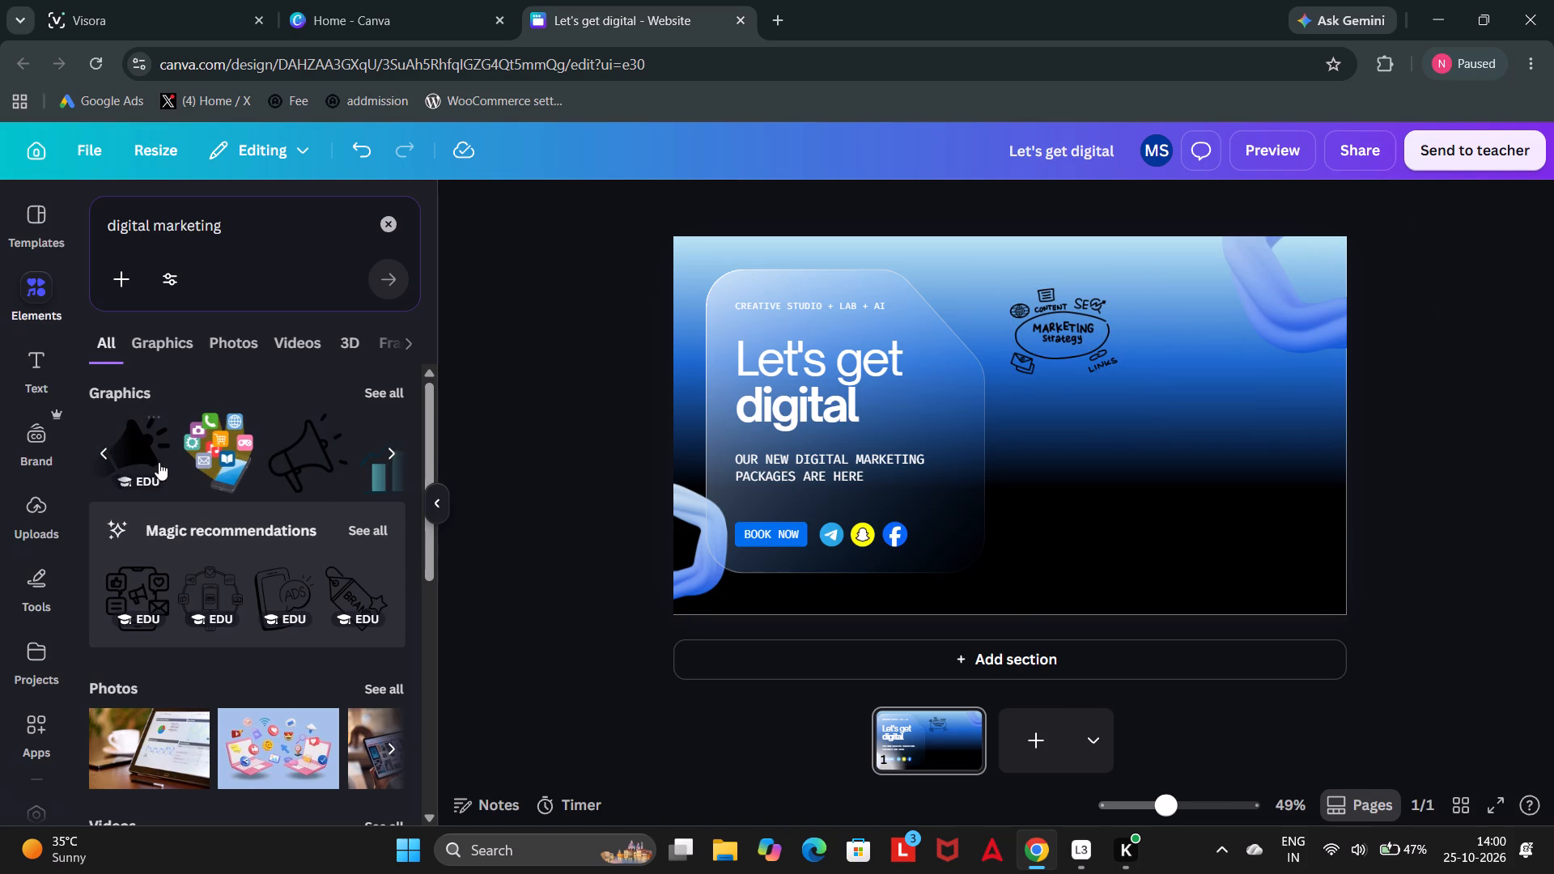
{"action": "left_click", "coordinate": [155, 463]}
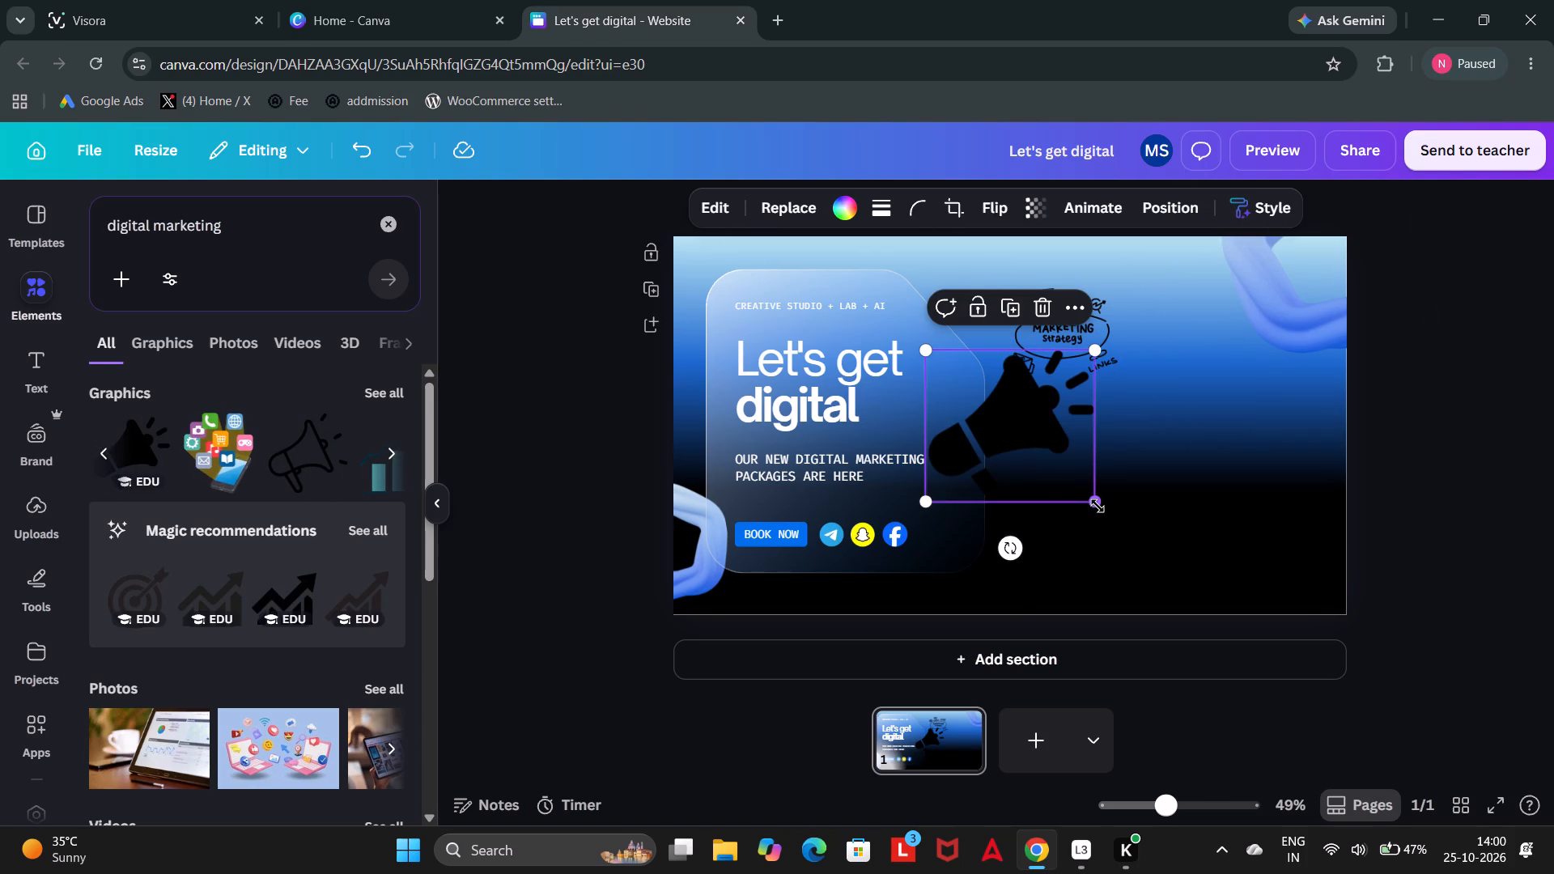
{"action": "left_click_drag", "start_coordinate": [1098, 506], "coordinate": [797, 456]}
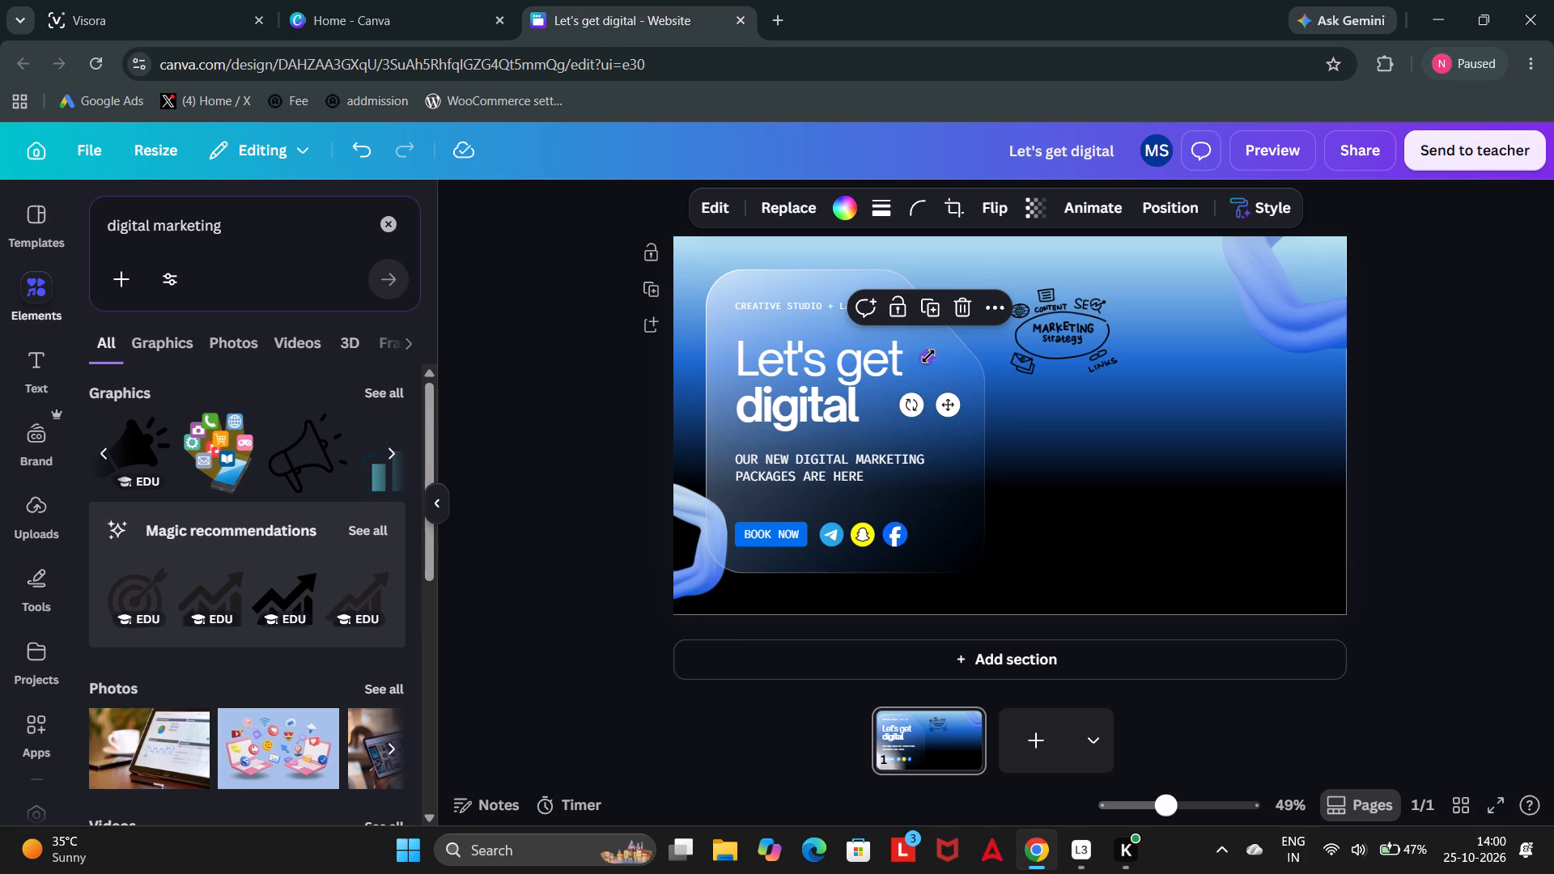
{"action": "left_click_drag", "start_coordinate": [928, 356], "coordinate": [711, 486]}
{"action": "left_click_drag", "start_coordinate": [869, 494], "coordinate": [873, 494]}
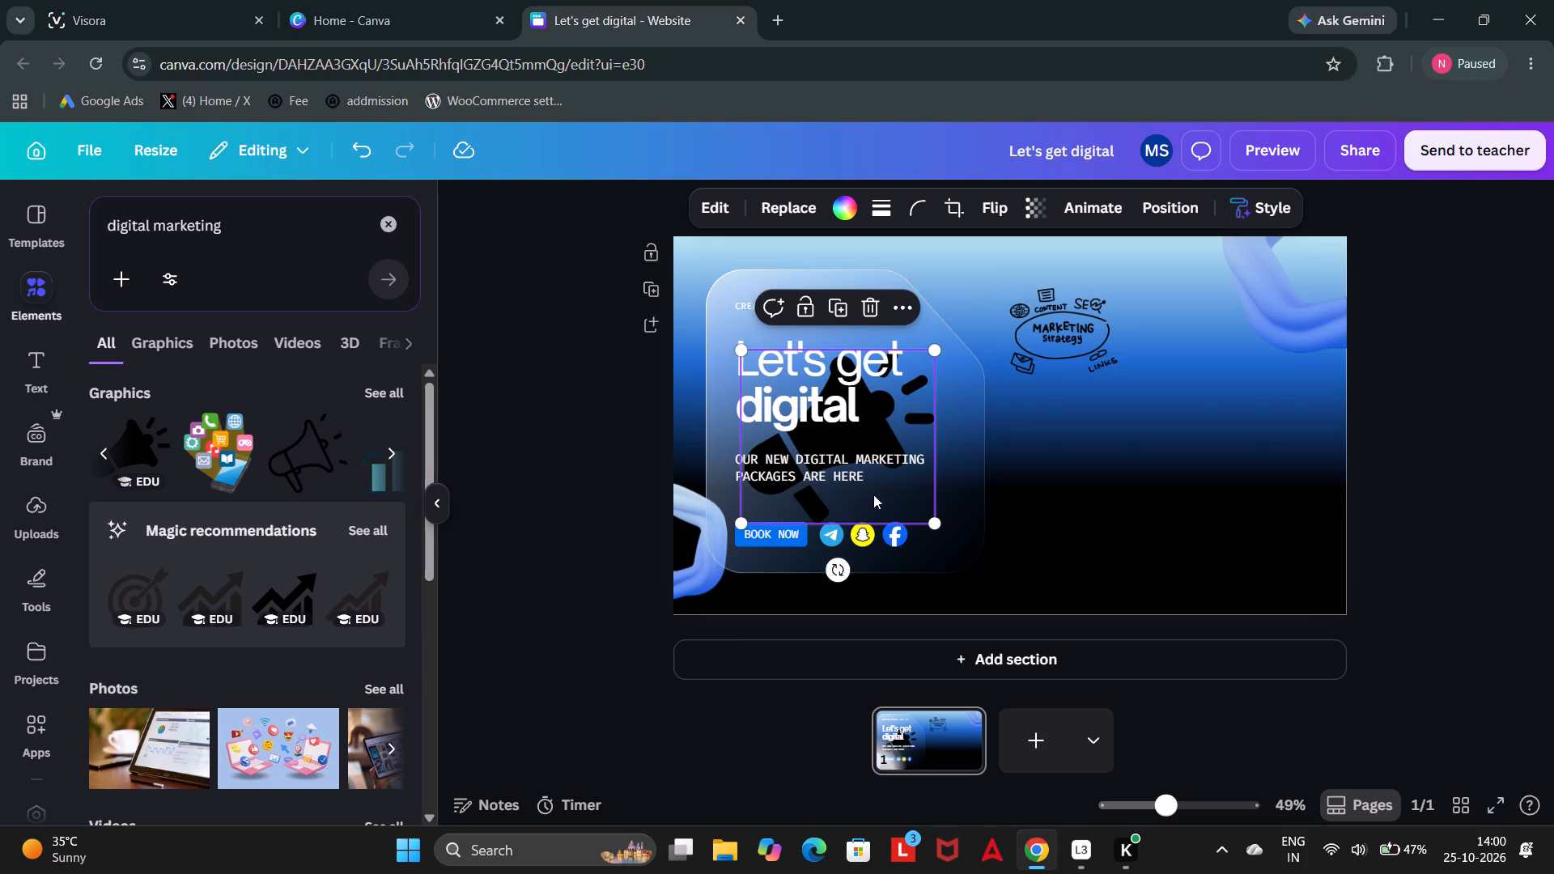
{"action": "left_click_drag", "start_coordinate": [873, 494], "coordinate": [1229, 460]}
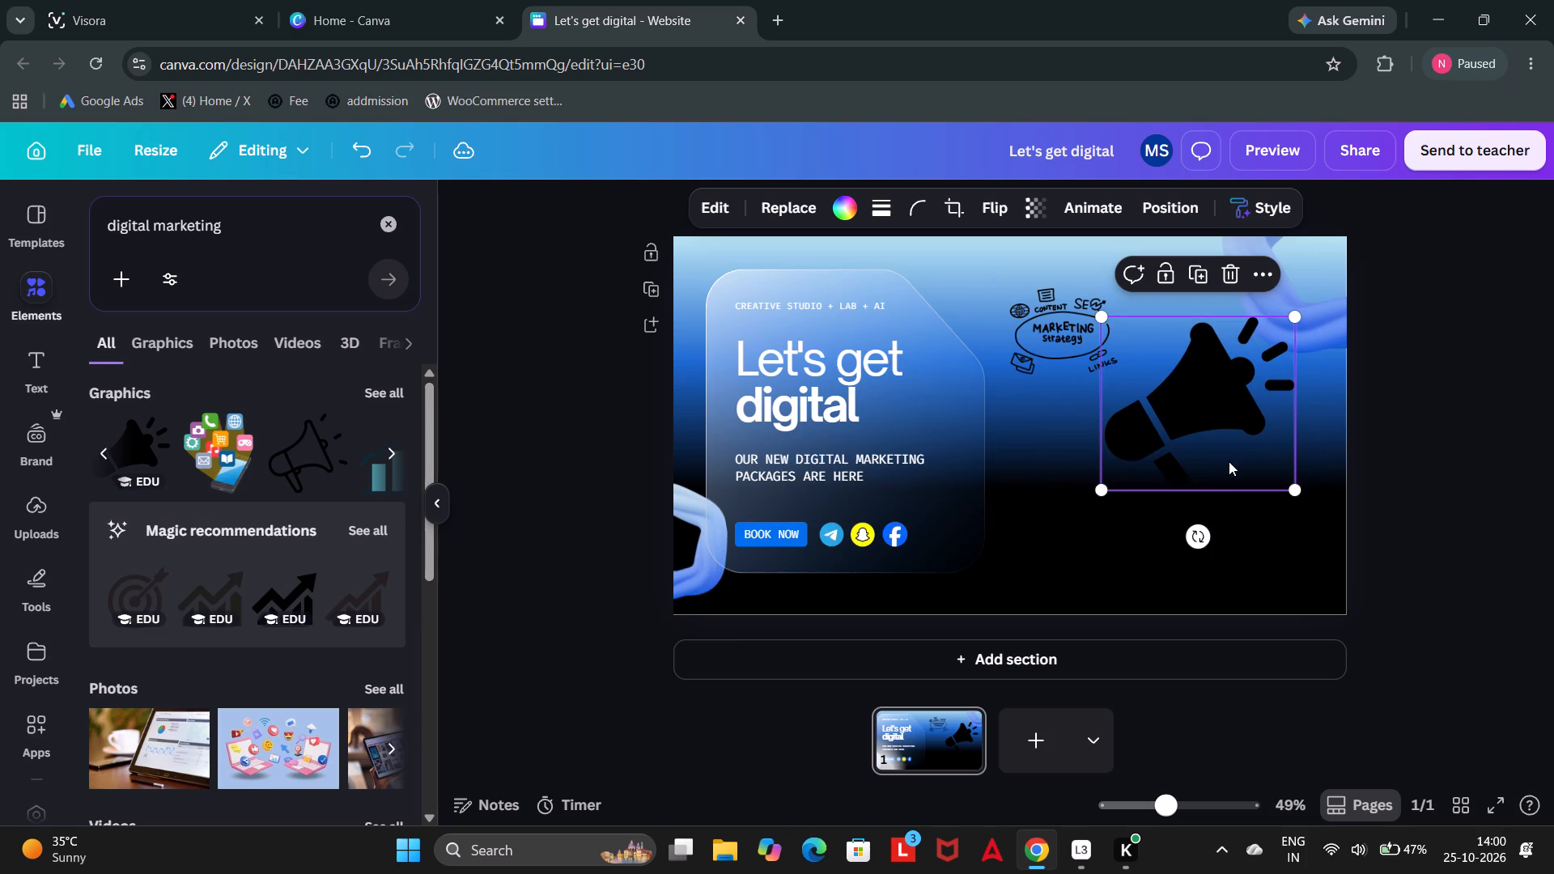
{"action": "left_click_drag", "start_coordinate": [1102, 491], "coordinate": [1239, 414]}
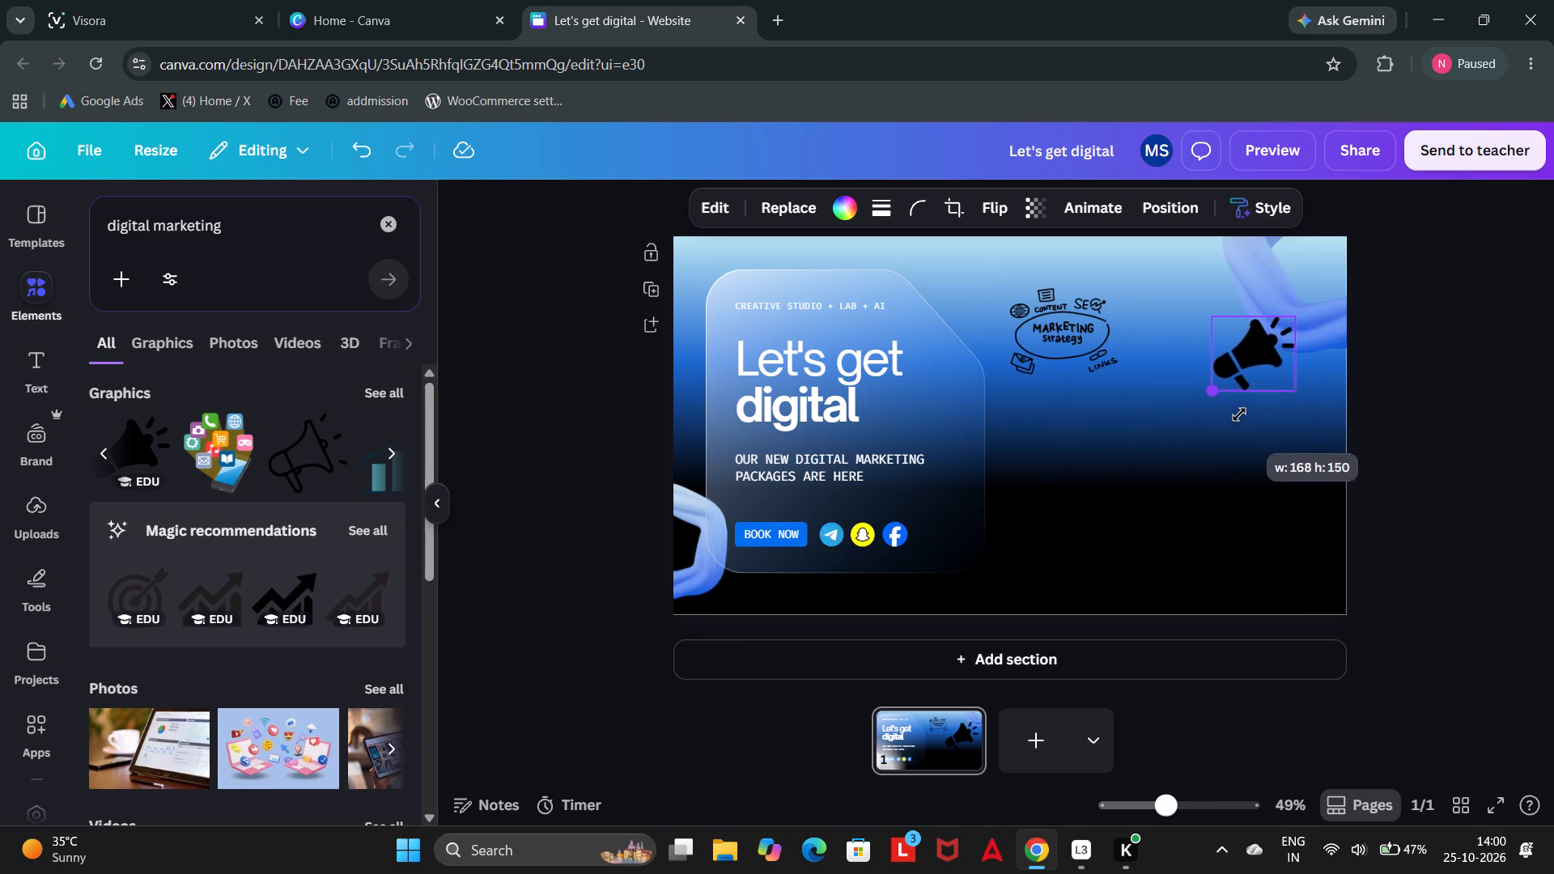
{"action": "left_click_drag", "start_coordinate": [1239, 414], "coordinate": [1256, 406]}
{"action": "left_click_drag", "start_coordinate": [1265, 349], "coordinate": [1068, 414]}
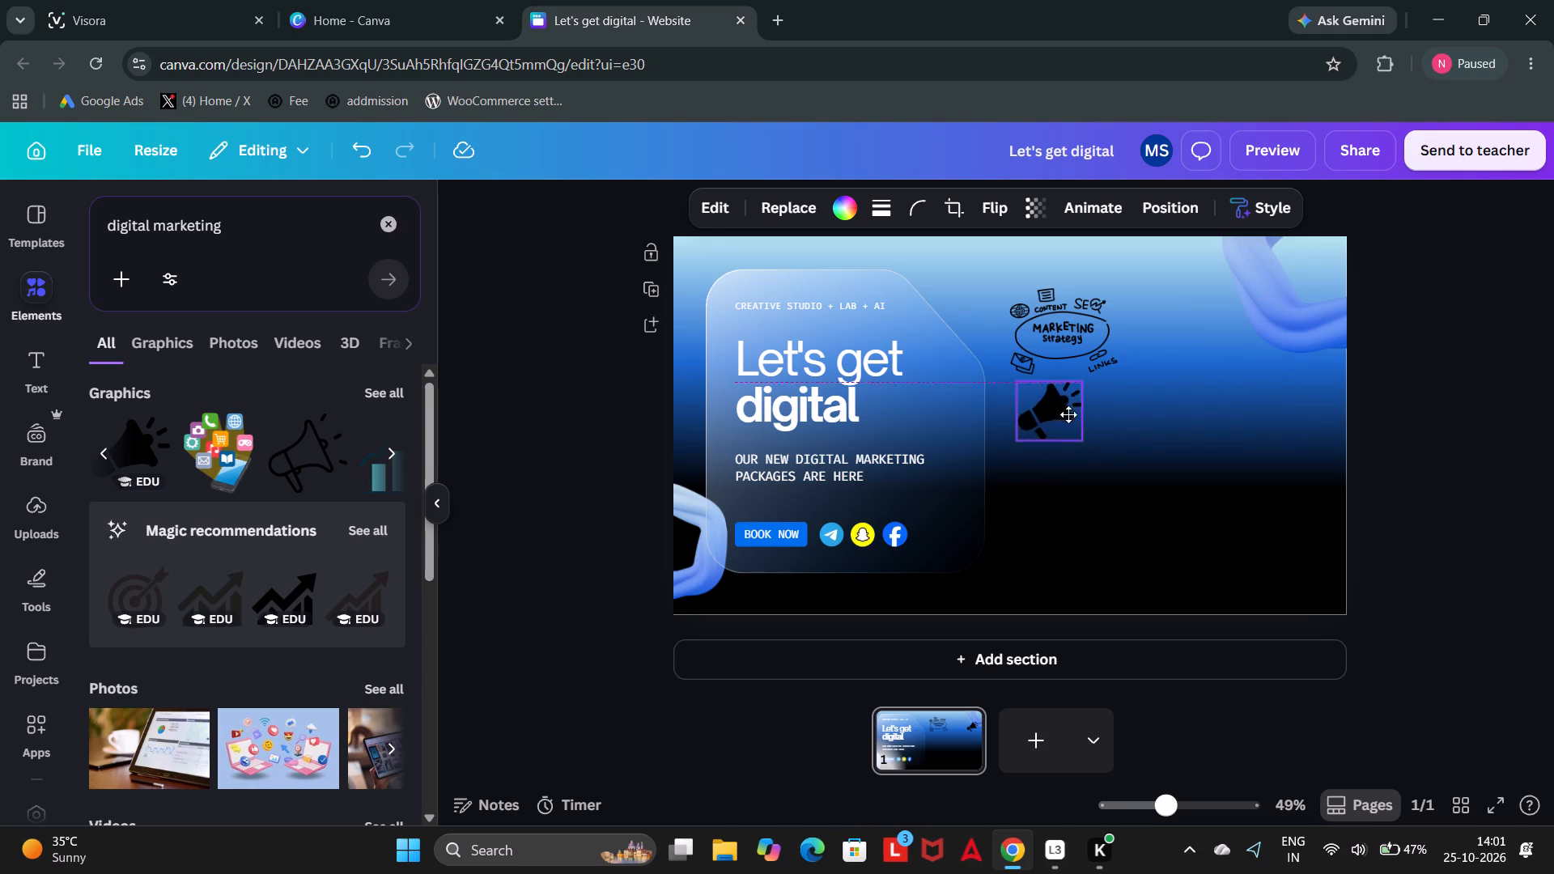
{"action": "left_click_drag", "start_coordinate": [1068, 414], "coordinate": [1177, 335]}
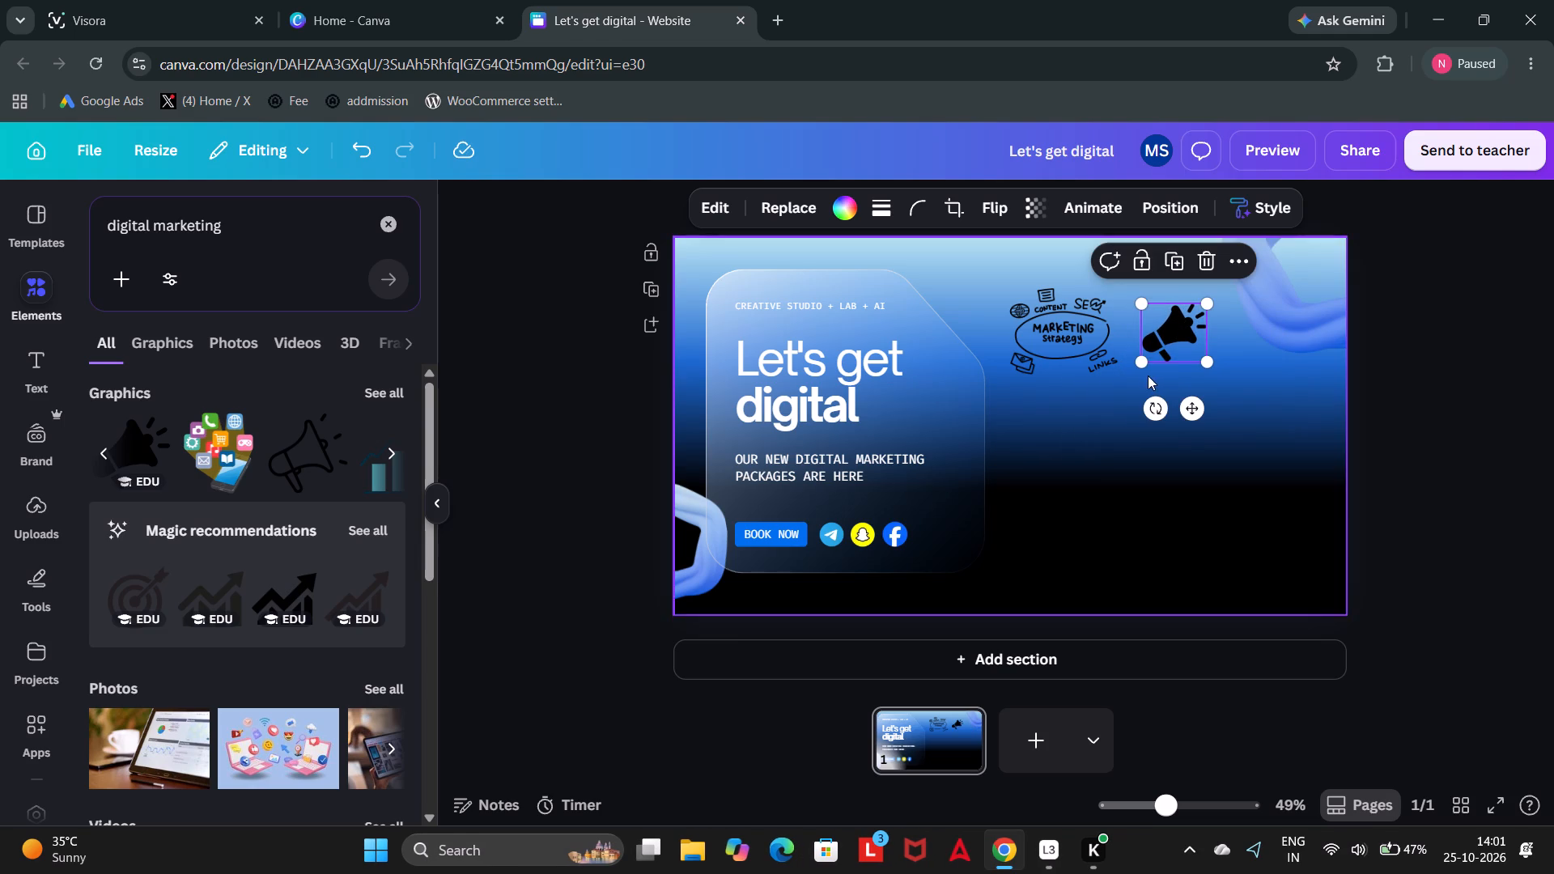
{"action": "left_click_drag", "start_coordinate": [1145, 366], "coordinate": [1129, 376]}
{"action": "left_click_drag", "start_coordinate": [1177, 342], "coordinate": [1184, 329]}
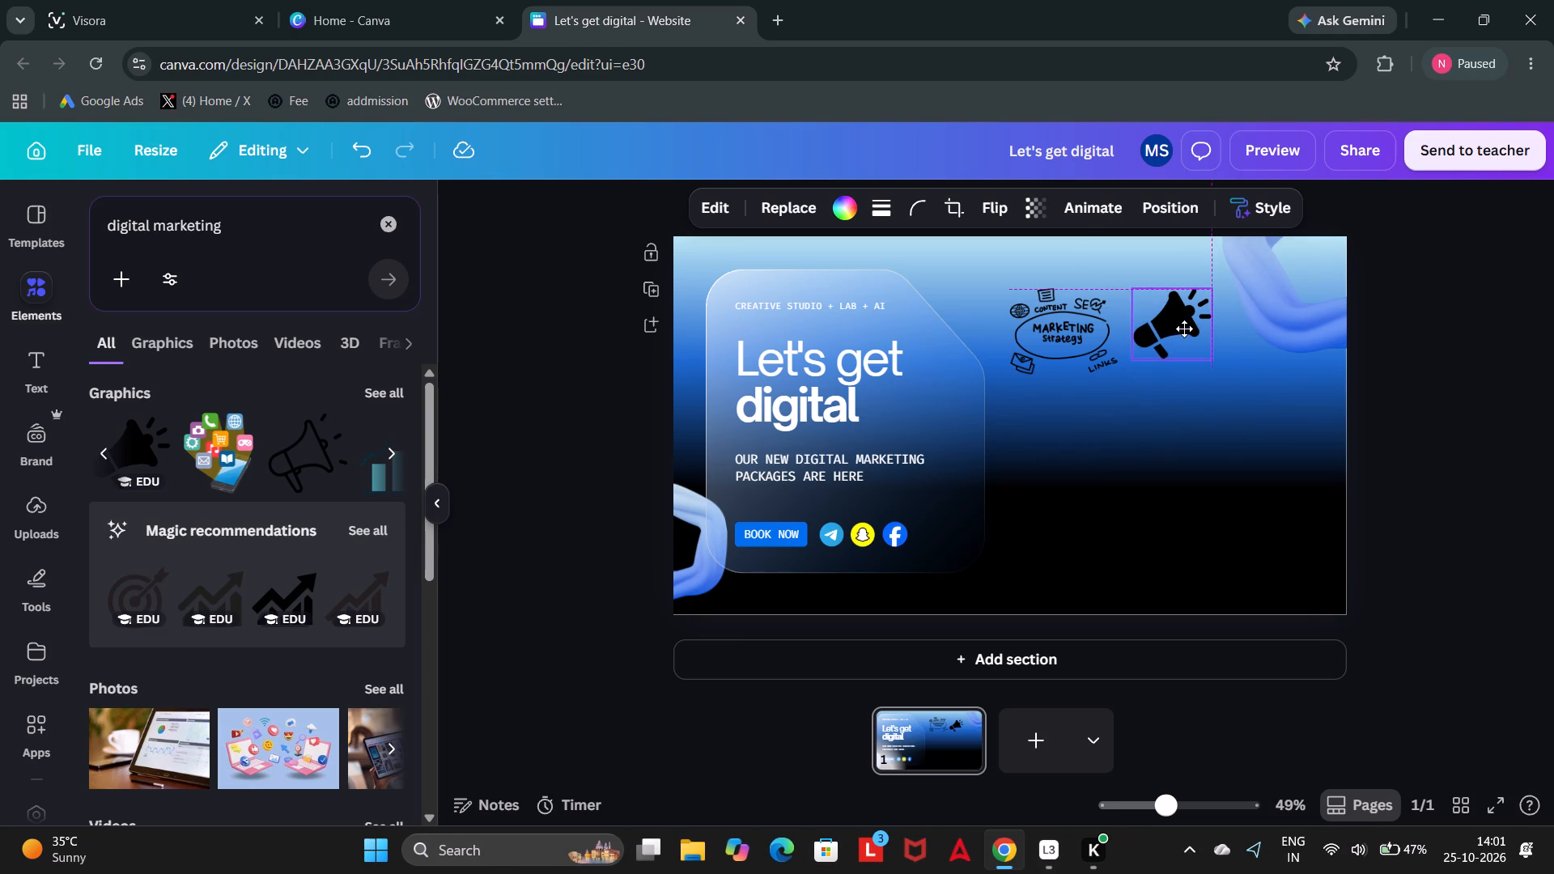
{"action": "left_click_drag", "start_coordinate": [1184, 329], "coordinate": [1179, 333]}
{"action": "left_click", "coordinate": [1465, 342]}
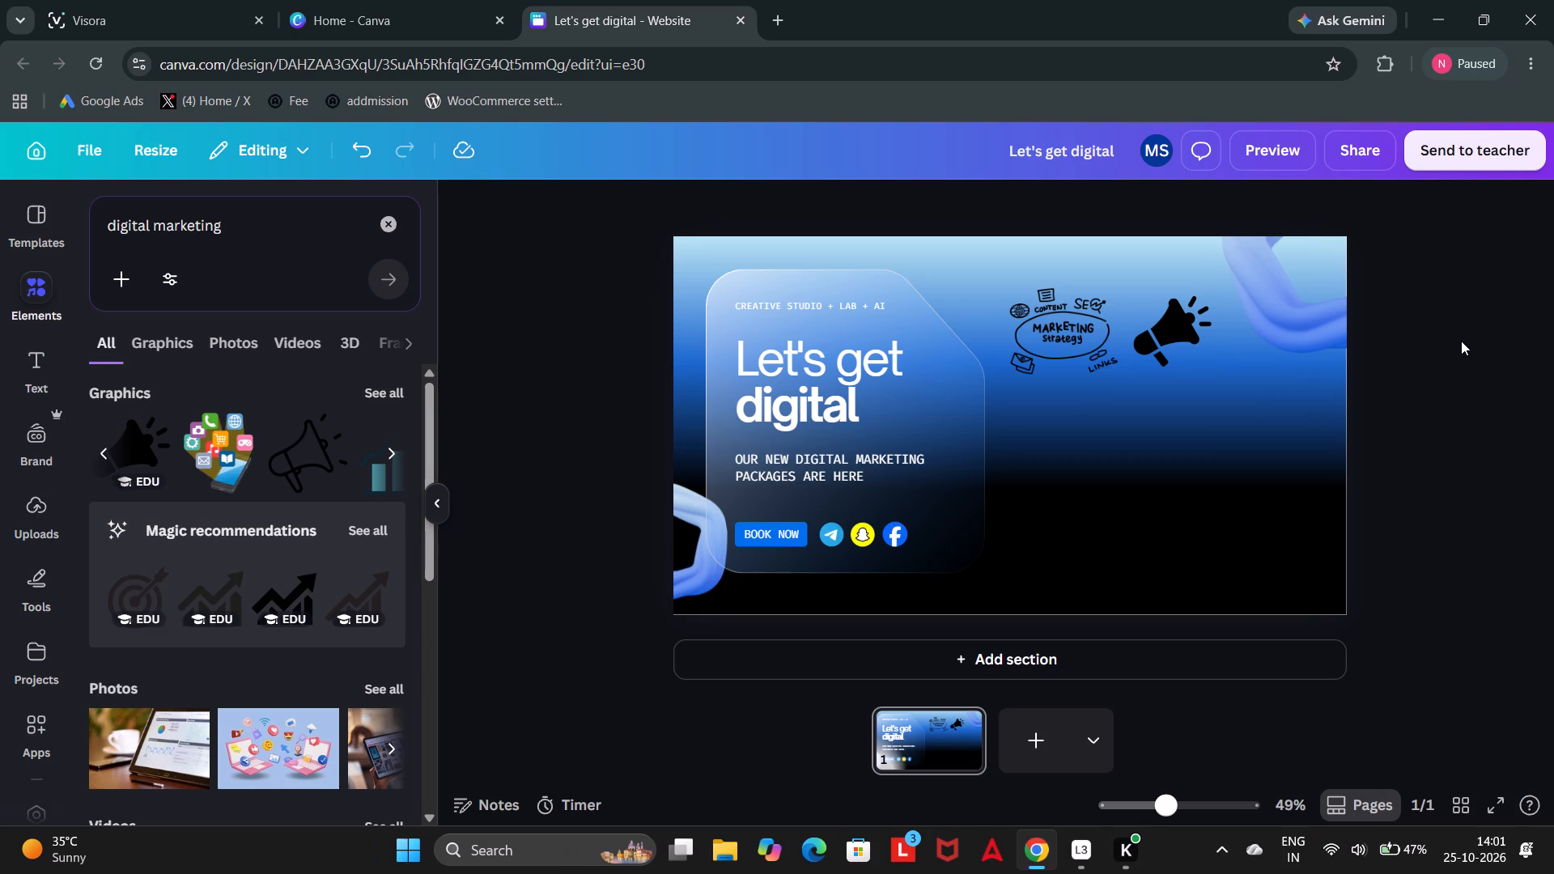
Delete the black megaphone and the "Marketing strategy" doodle from the page.
{"action": "left_click", "coordinate": [1155, 326]}
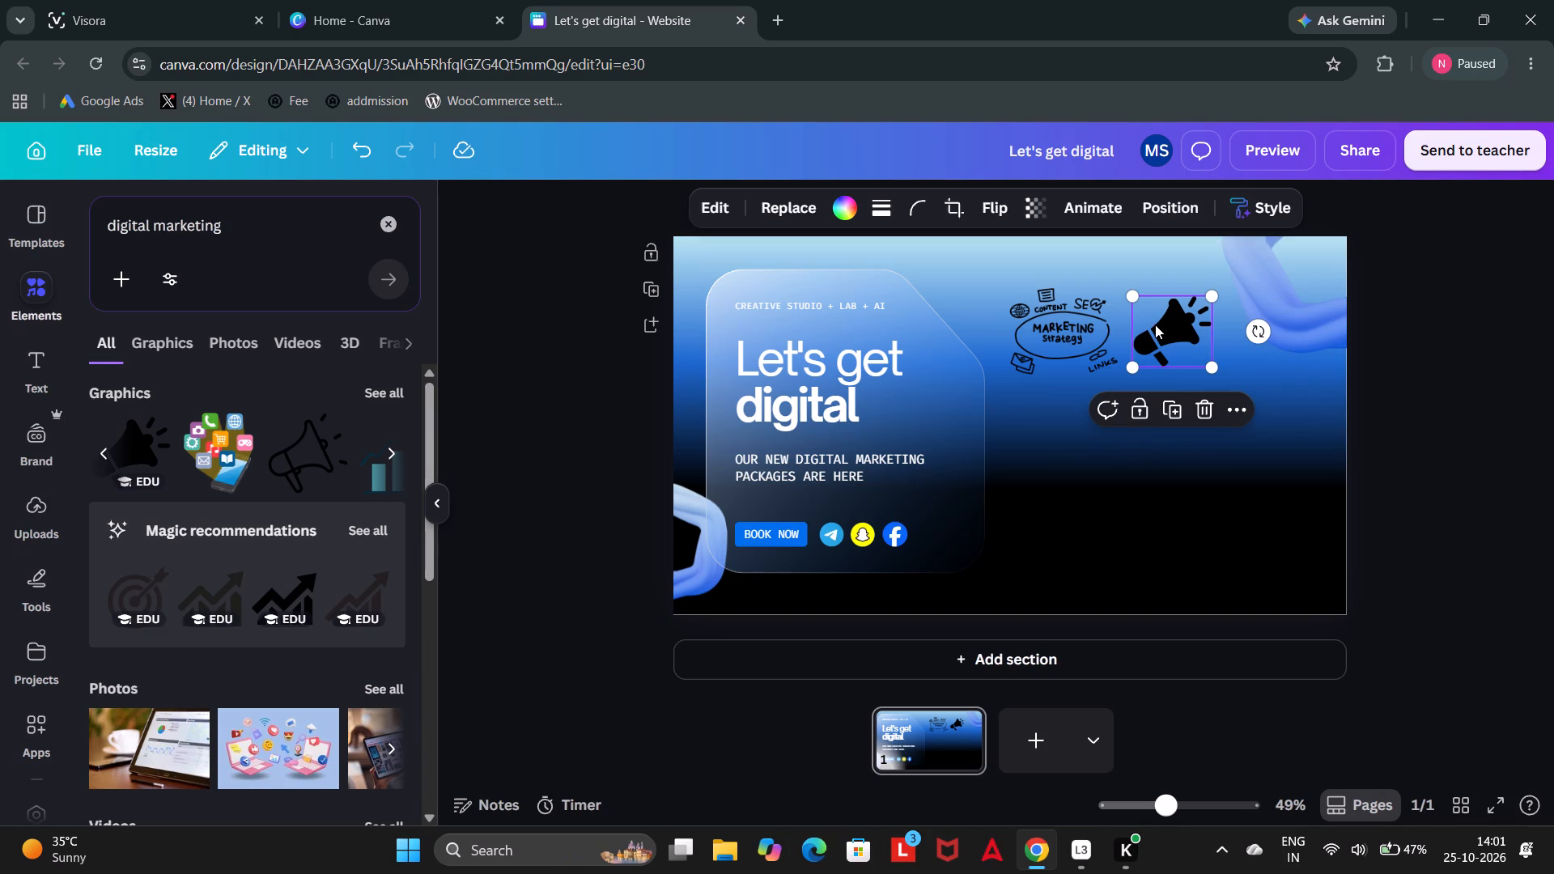
{"action": "left_click", "coordinate": [1195, 418]}
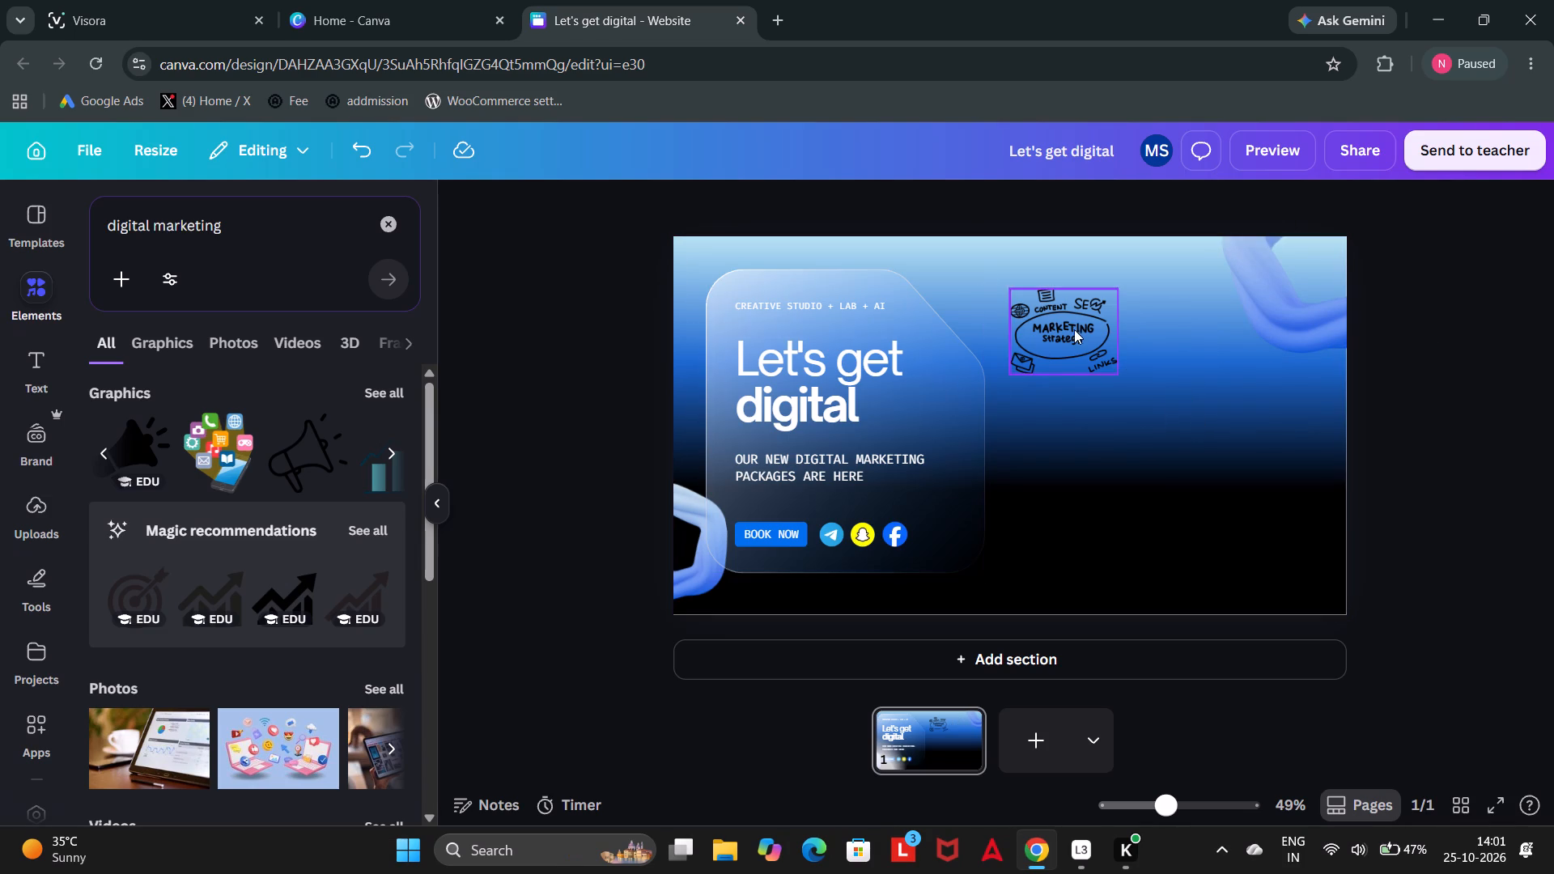
{"action": "left_click", "coordinate": [1076, 329]}
{"action": "left_click", "coordinate": [1103, 417]}
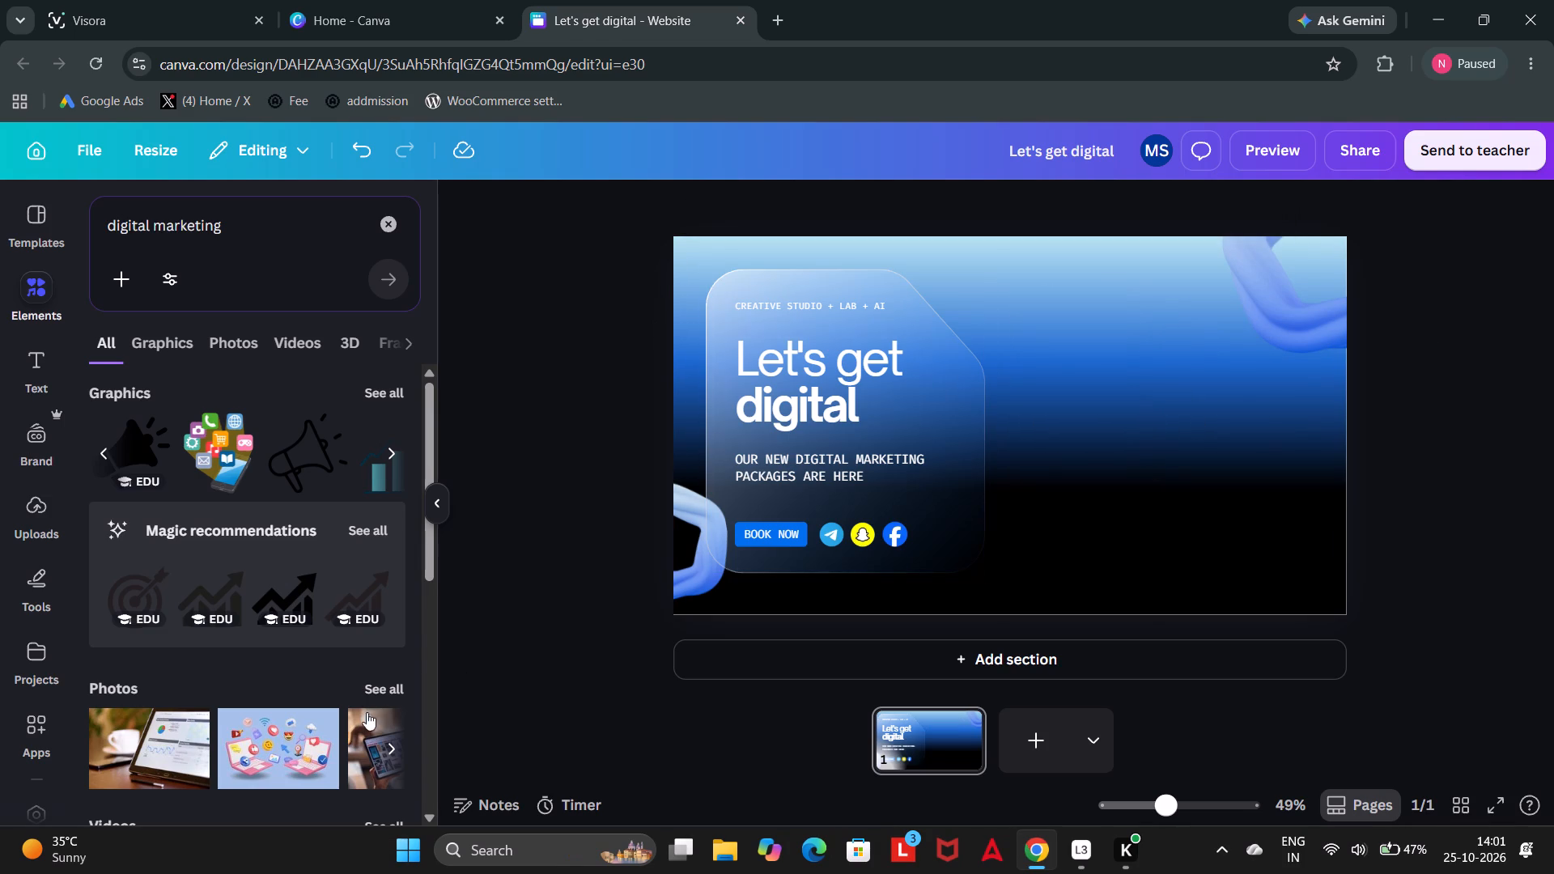
Insert the tablet analytics photo from the digital marketing photos, crop its coffee-cup side, and position it beside the card against the page's outer edge.
{"action": "scroll", "coordinate": [366, 712], "scroll_direction": "down", "scroll_amount": 2}
{"action": "left_click", "coordinate": [165, 572]}
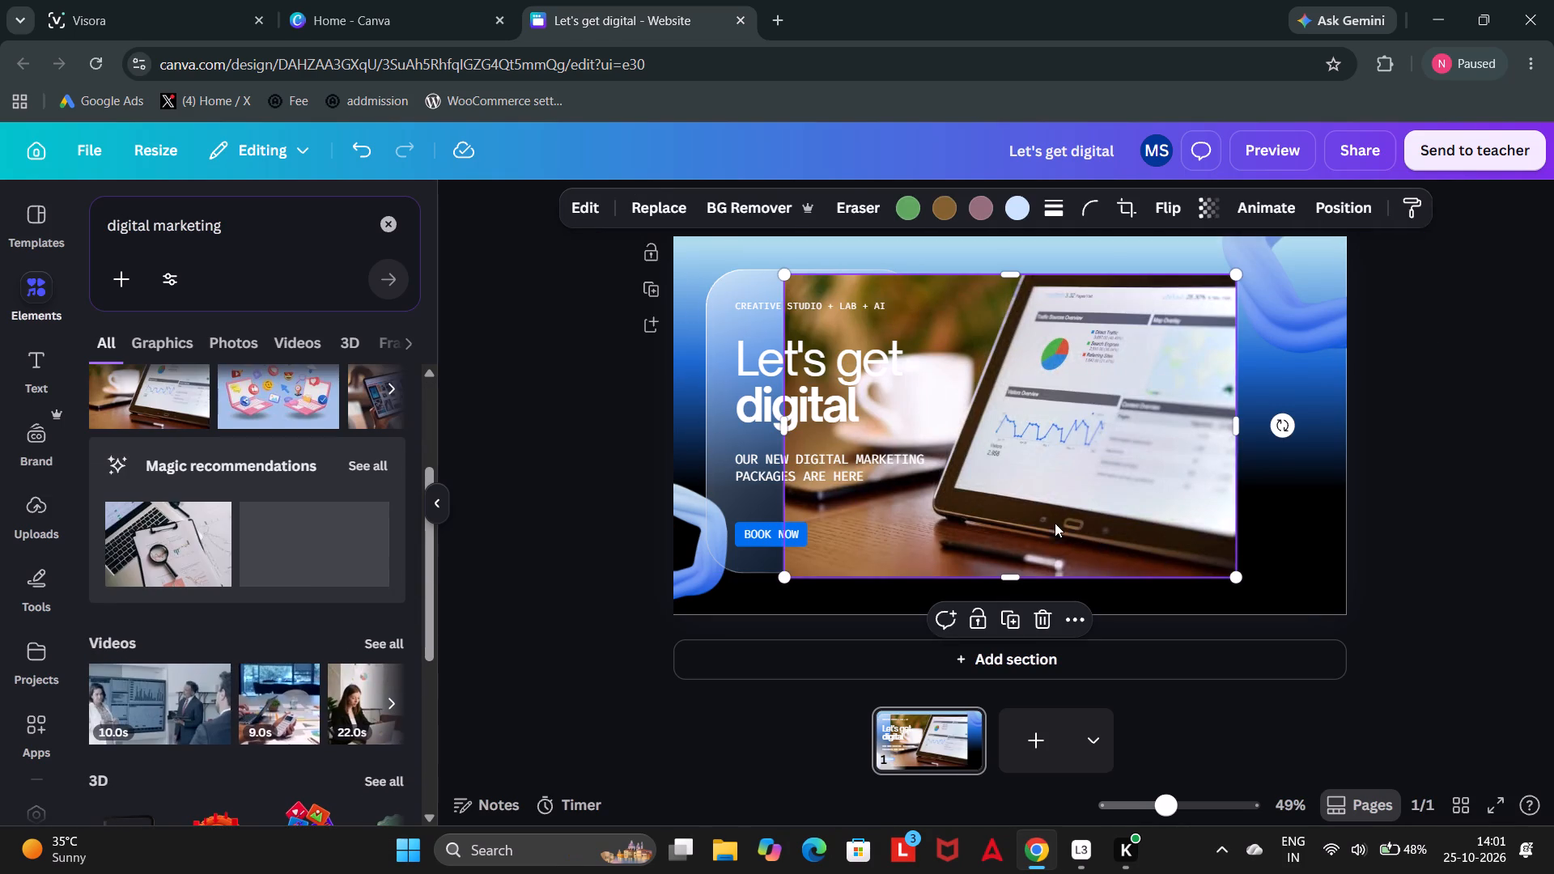
{"action": "left_click_drag", "start_coordinate": [1055, 523], "coordinate": [1180, 533]}
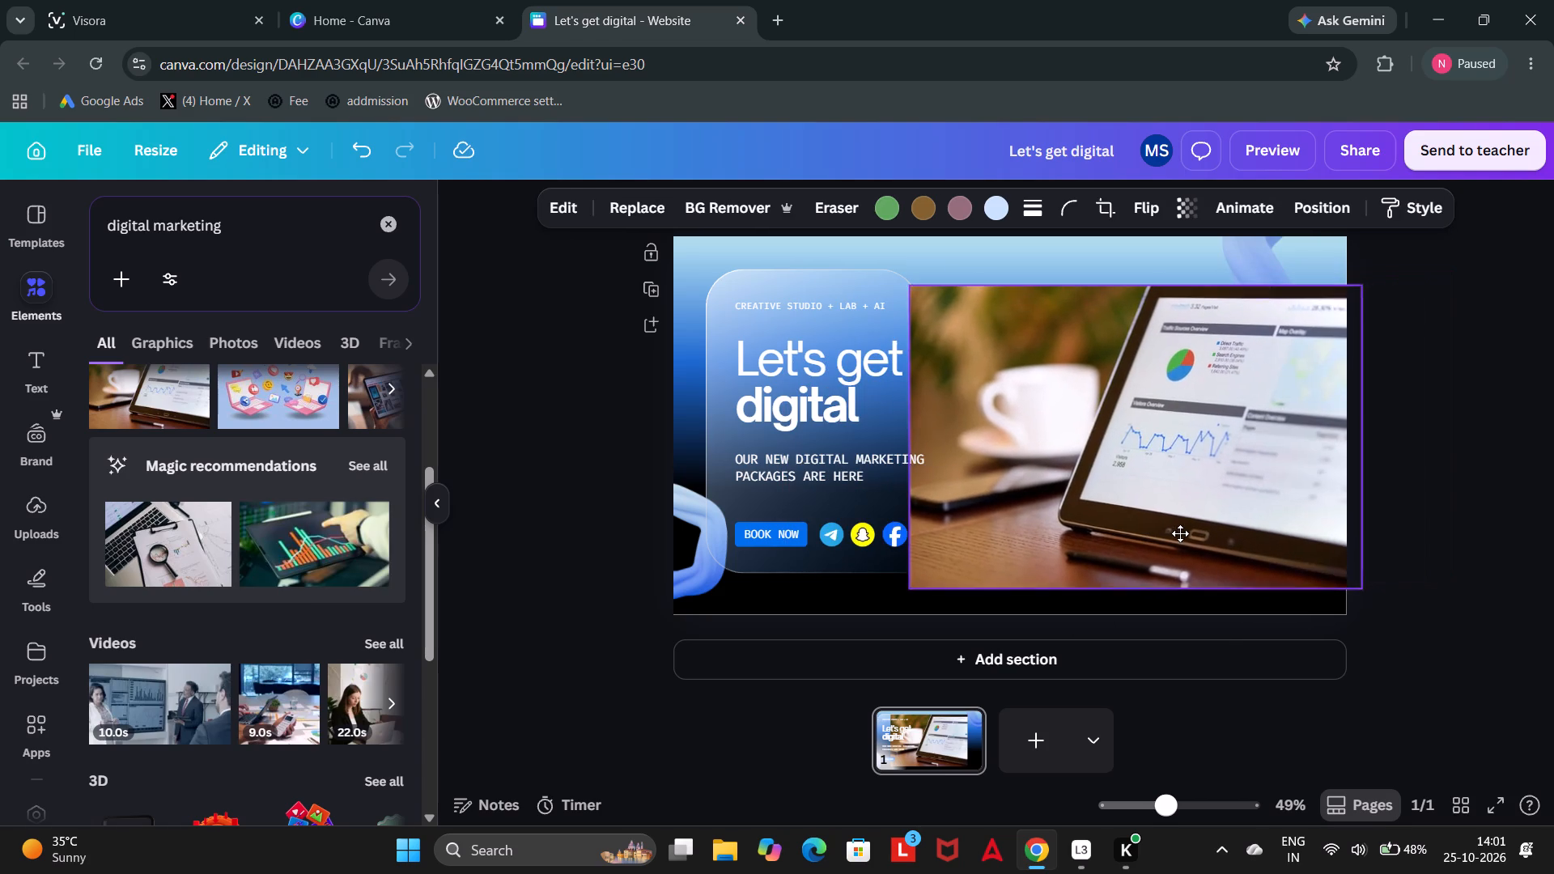
{"action": "left_click_drag", "start_coordinate": [1180, 533], "coordinate": [1096, 537]}
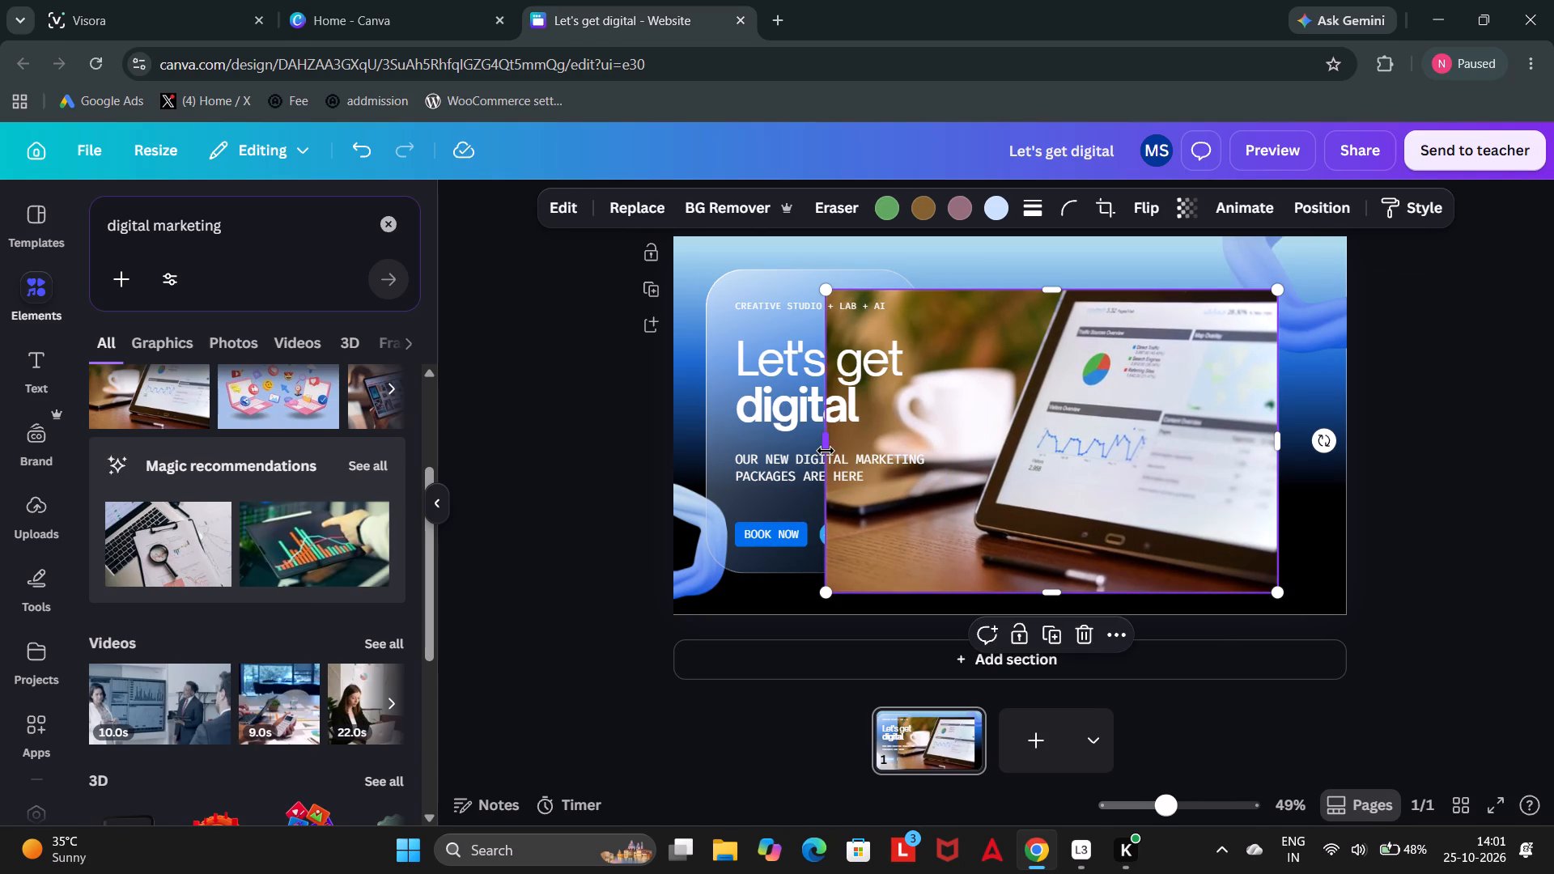
{"action": "left_click_drag", "start_coordinate": [826, 451], "coordinate": [964, 448]}
{"action": "left_click_drag", "start_coordinate": [1136, 449], "coordinate": [1186, 442]}
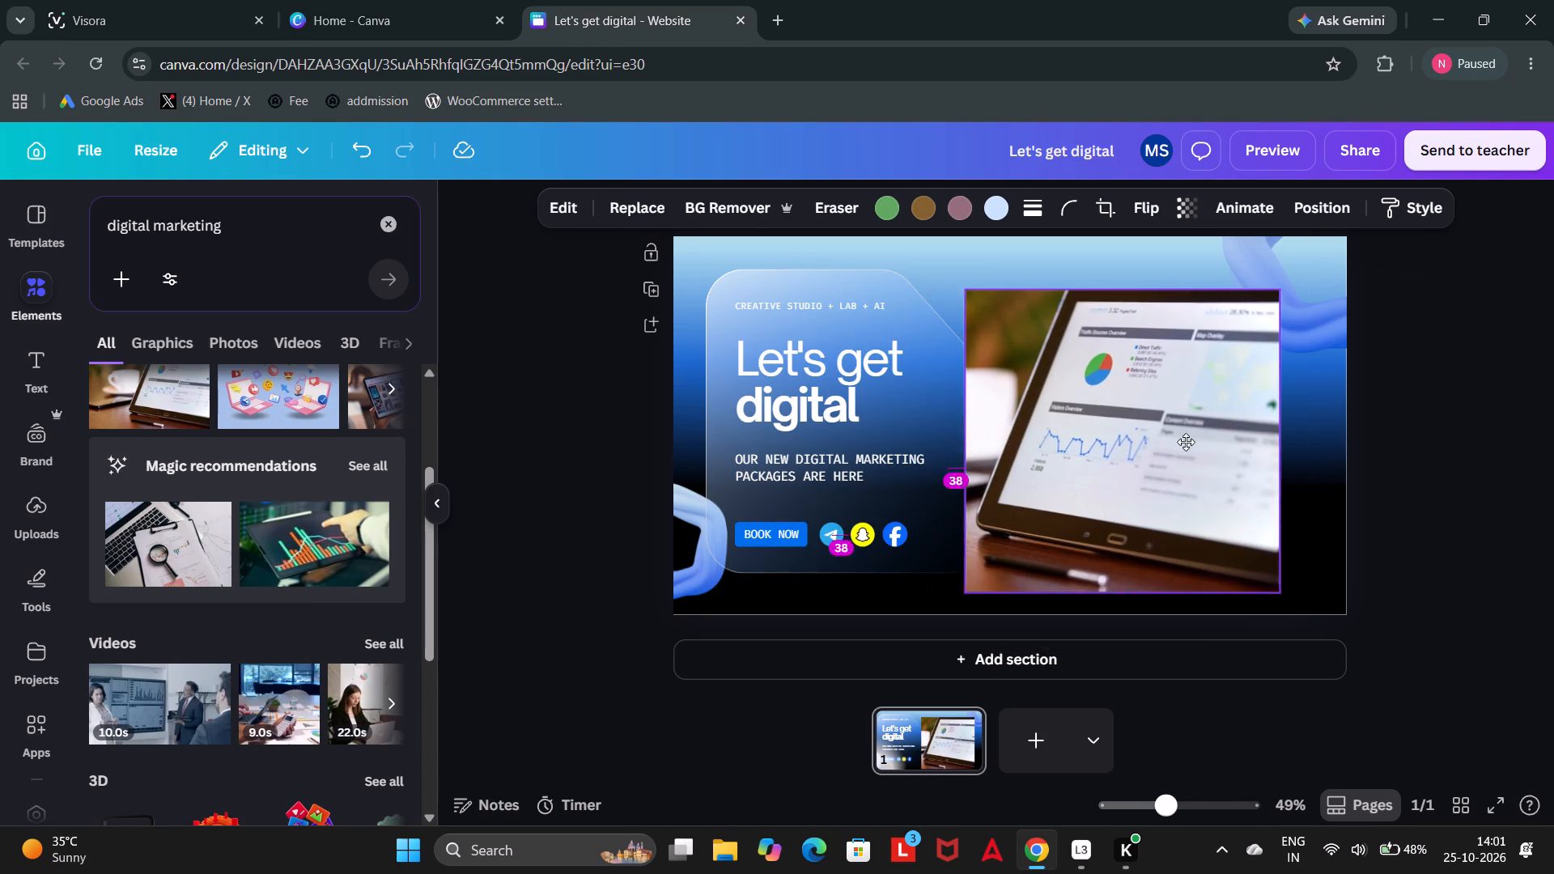
{"action": "left_click_drag", "start_coordinate": [1186, 442], "coordinate": [1191, 435]}
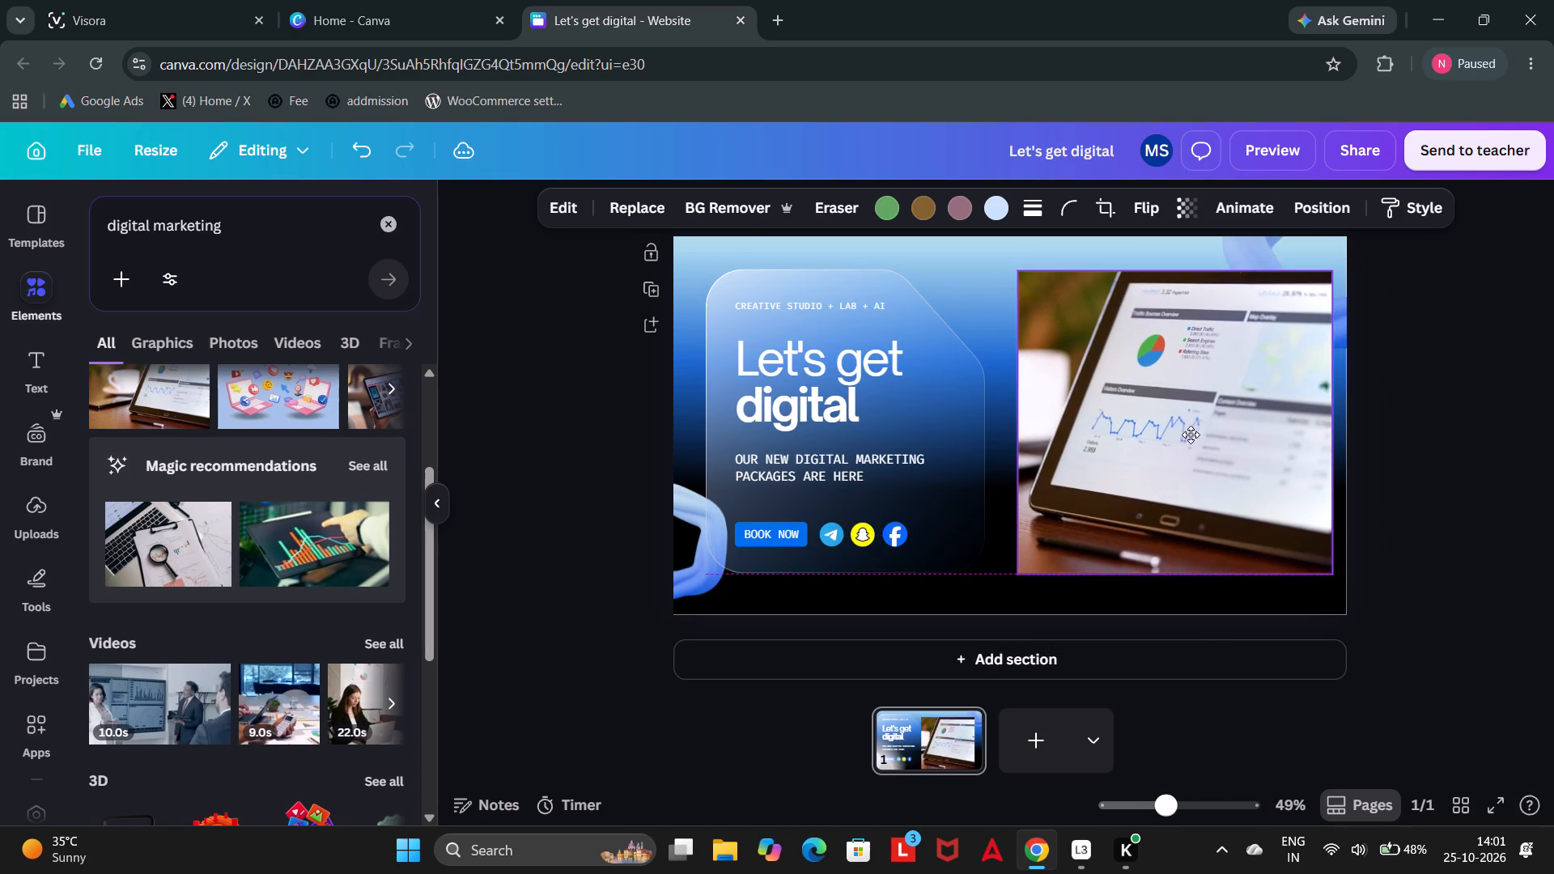
{"action": "left_click_drag", "start_coordinate": [1191, 435], "coordinate": [1206, 435]}
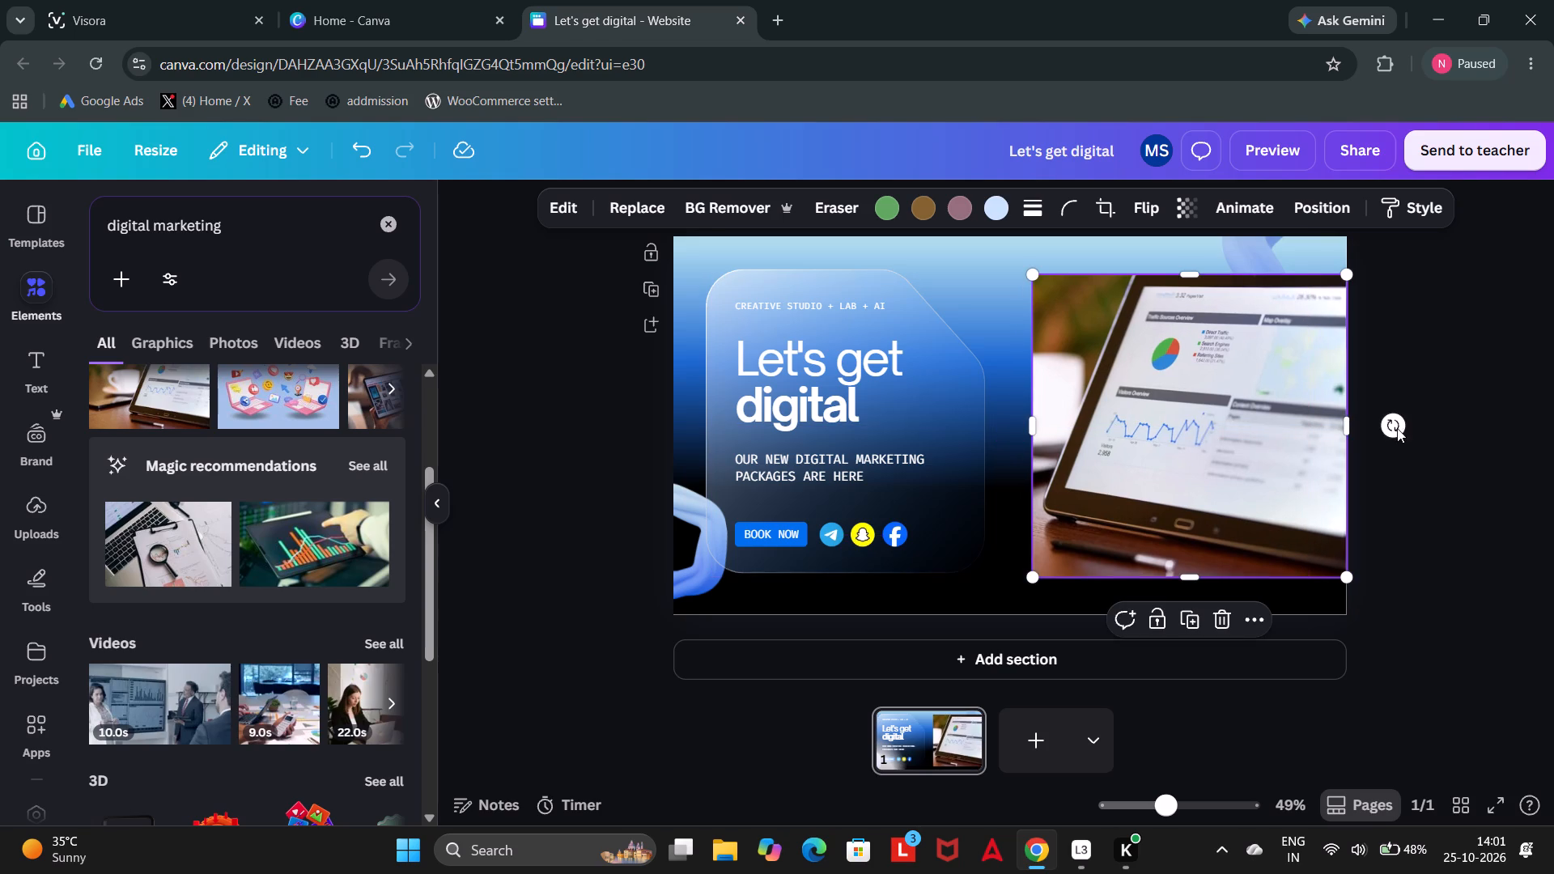
{"action": "left_click", "coordinate": [1419, 422]}
Scale down the tablet photo slightly, keeping its upper outer corner in place.
{"action": "left_click", "coordinate": [1297, 503]}
{"action": "left_click_drag", "start_coordinate": [1038, 579], "coordinate": [1046, 554]}
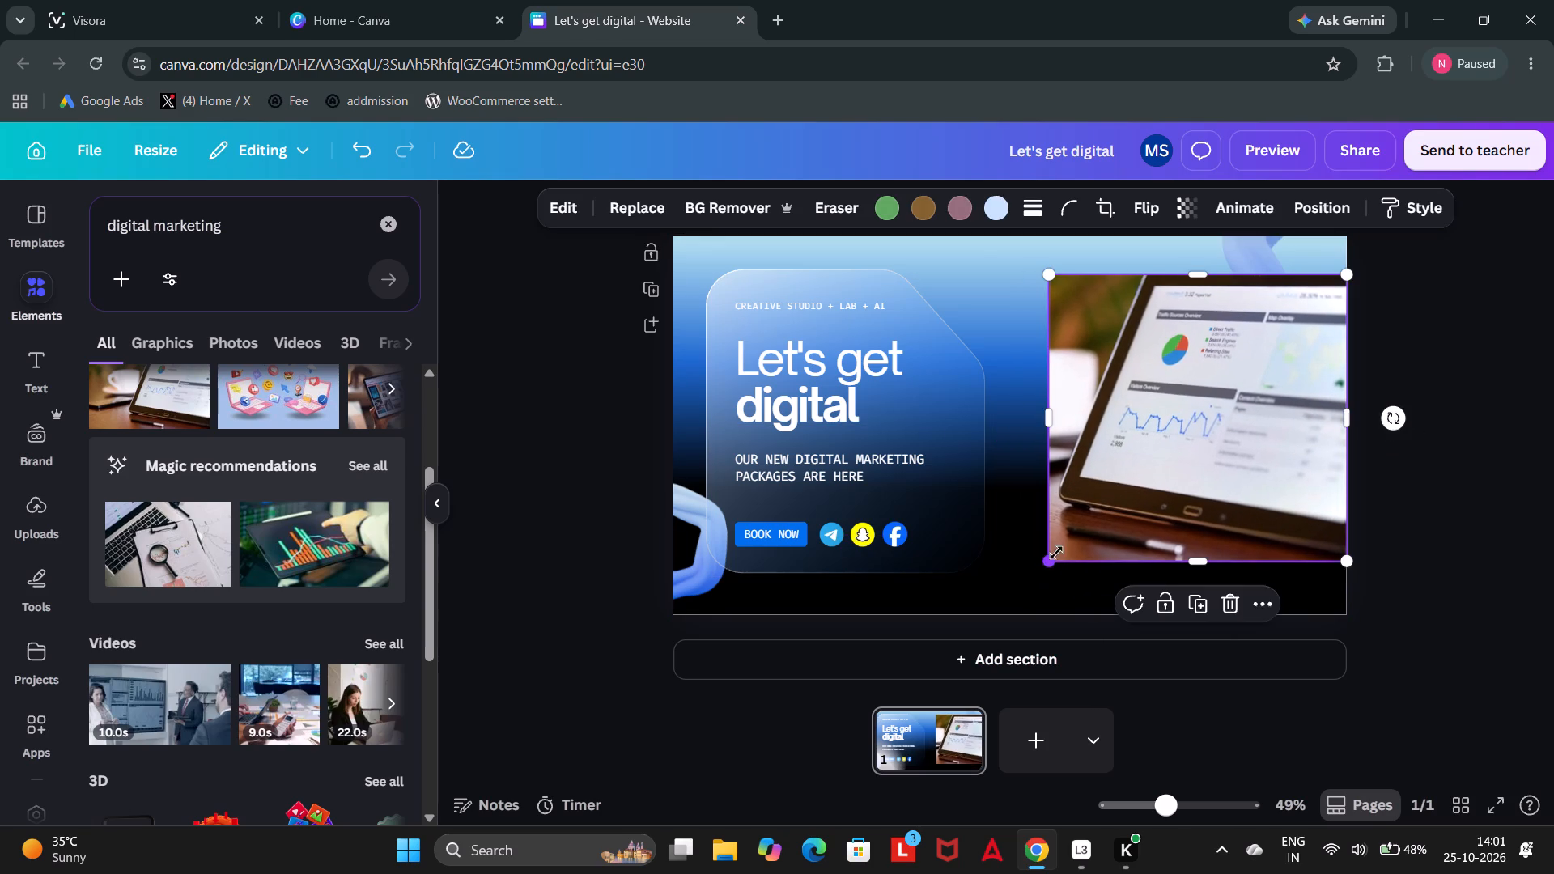
{"action": "left_click", "coordinate": [1519, 403]}
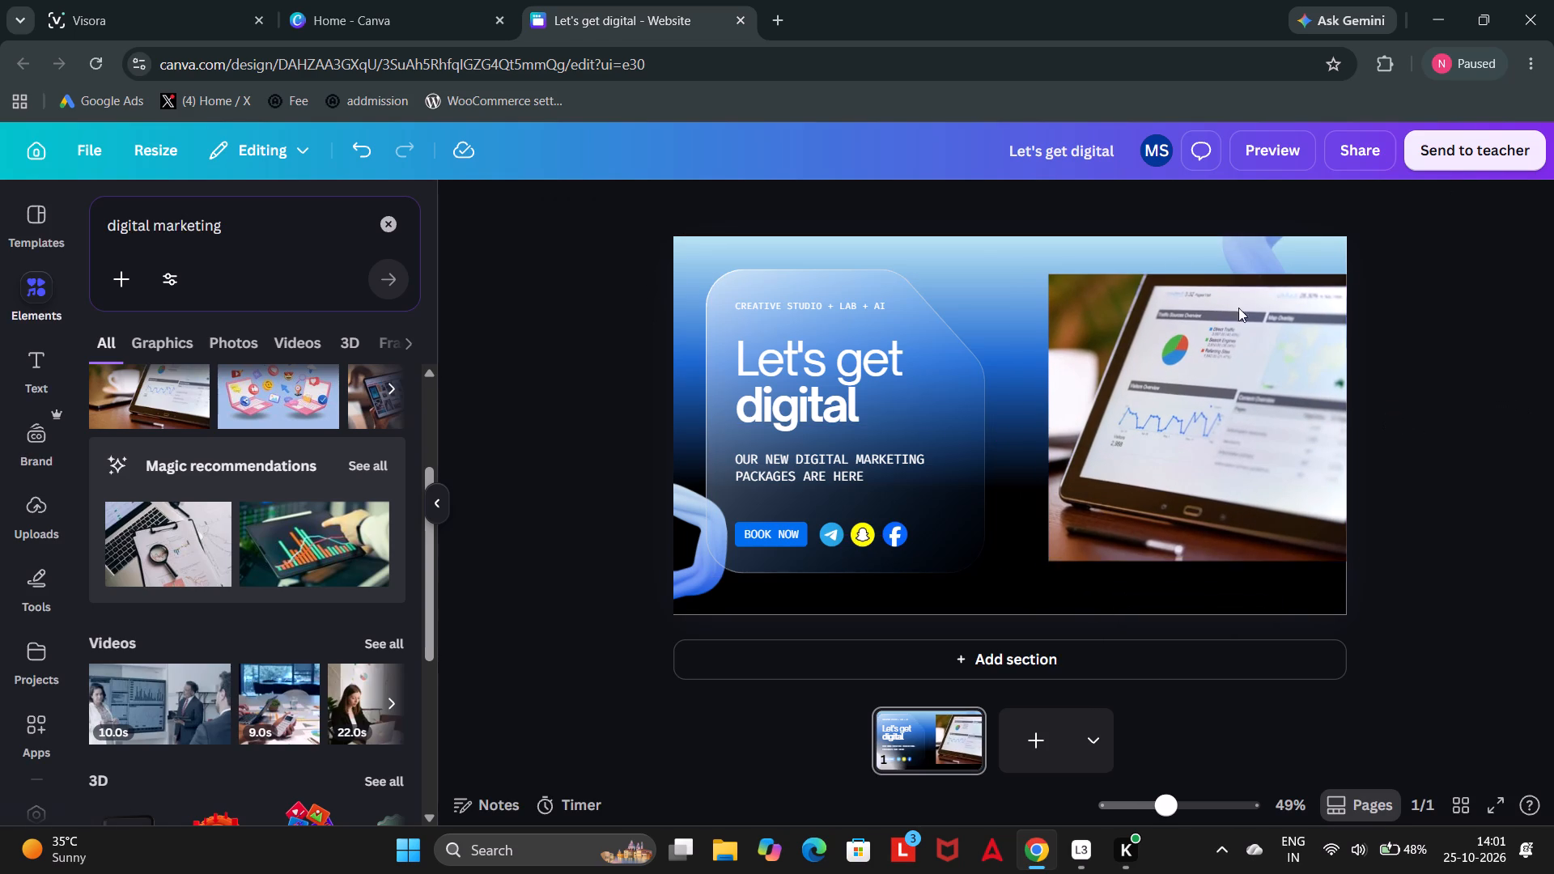
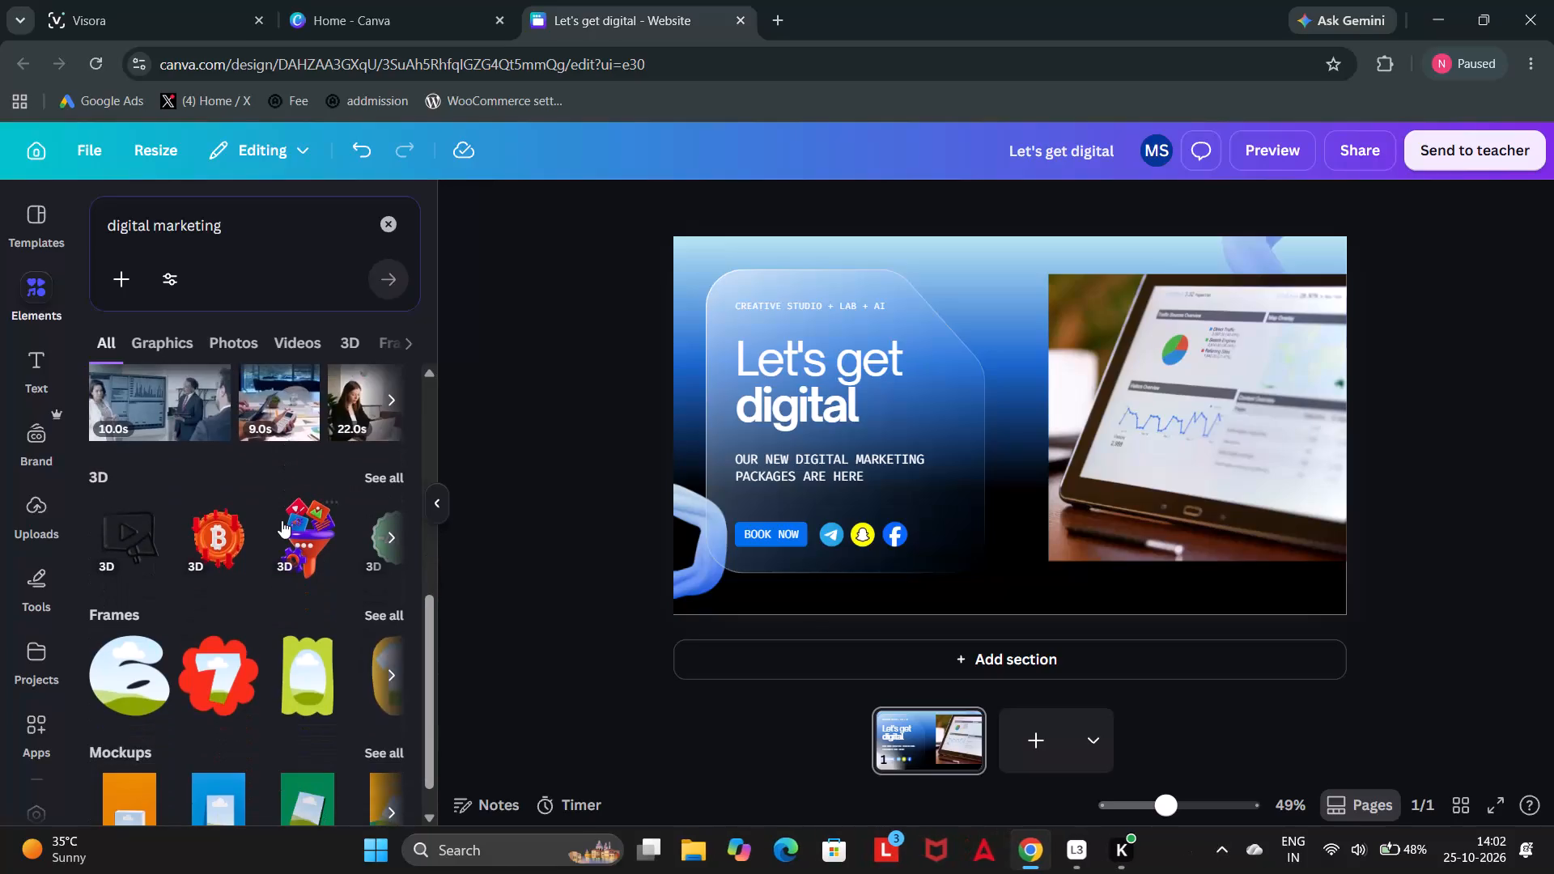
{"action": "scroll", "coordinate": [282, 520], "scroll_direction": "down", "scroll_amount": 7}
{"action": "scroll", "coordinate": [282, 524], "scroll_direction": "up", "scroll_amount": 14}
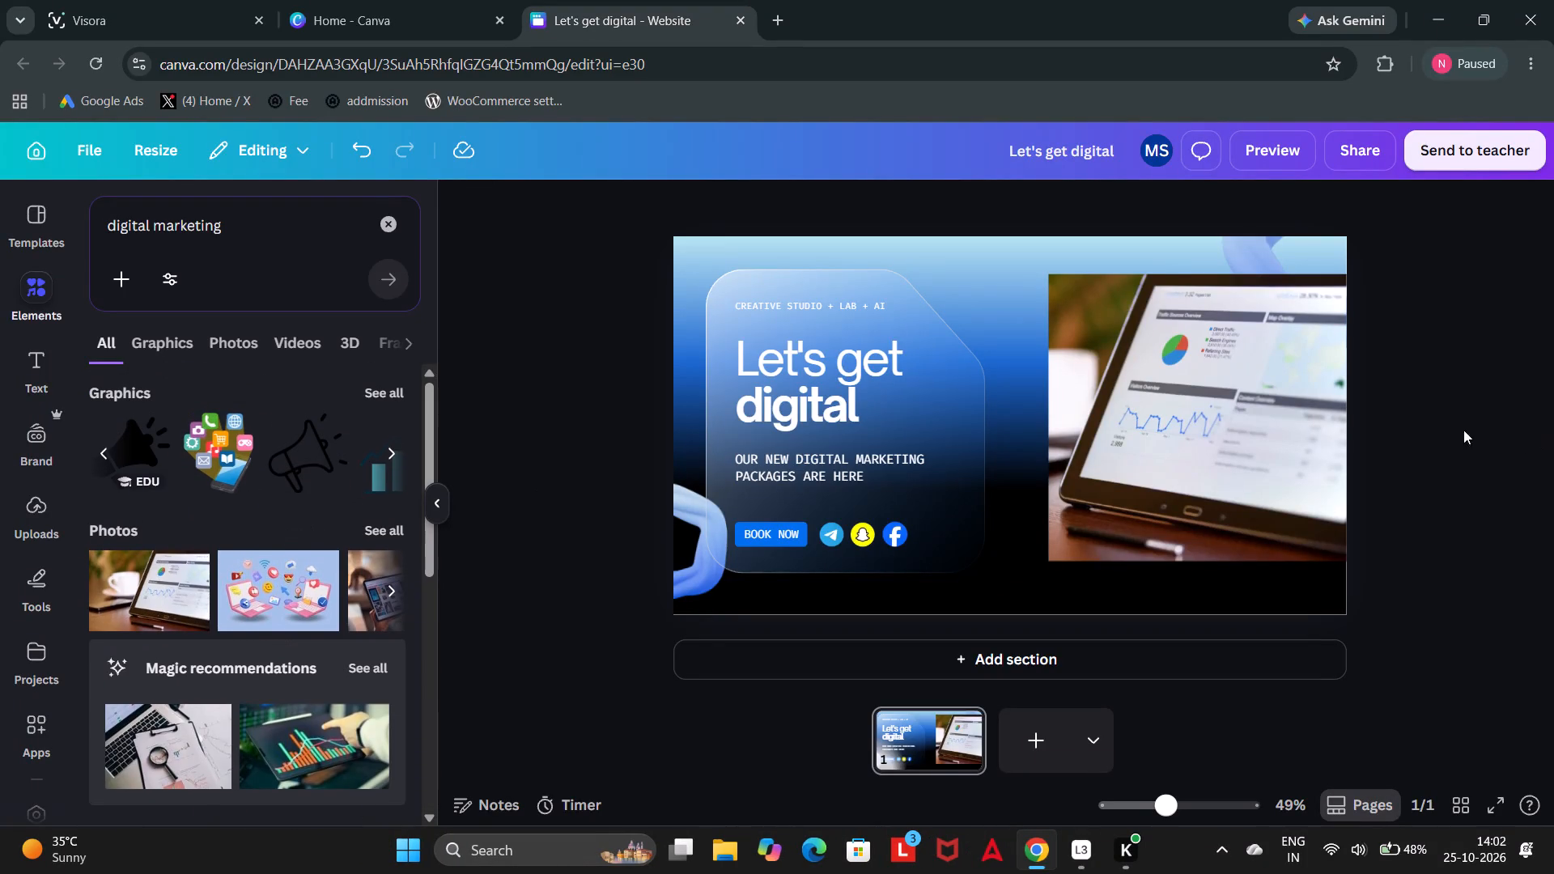
Delete the tablet analytics photo from the page.
{"action": "left_click", "coordinate": [1233, 426]}
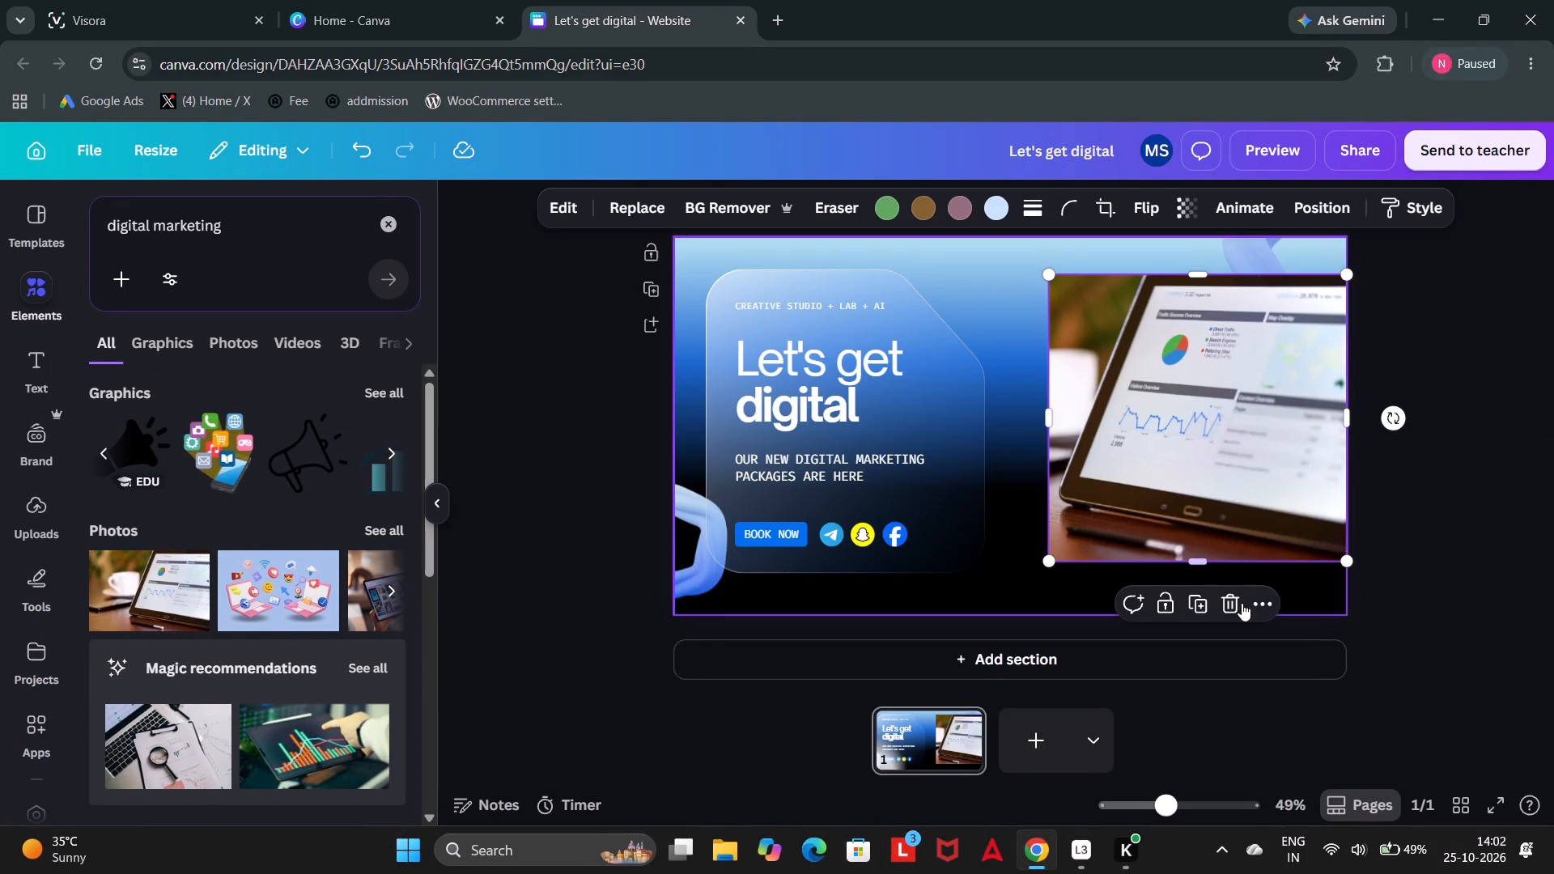
{"action": "left_click", "coordinate": [1230, 615]}
Insert the digital marketing graphic of two people talking at a laptop beneath a target, bar chart and megaphone.
{"action": "scroll", "coordinate": [229, 507], "scroll_direction": "up", "scroll_amount": 5}
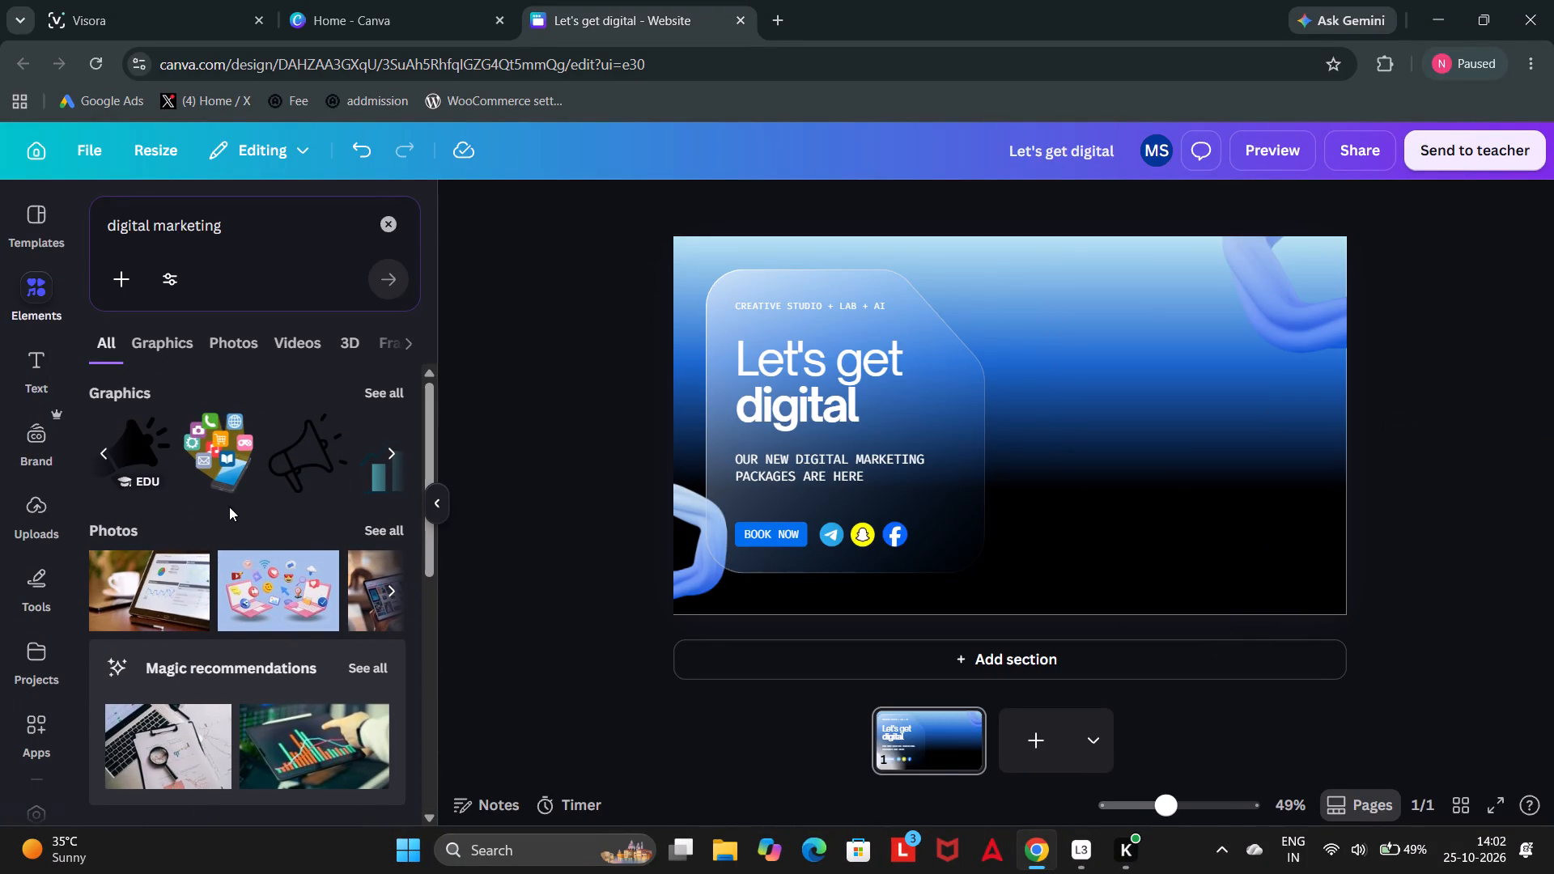
{"action": "left_click", "coordinate": [170, 337]}
{"action": "scroll", "coordinate": [218, 475], "scroll_direction": "down", "scroll_amount": 2}
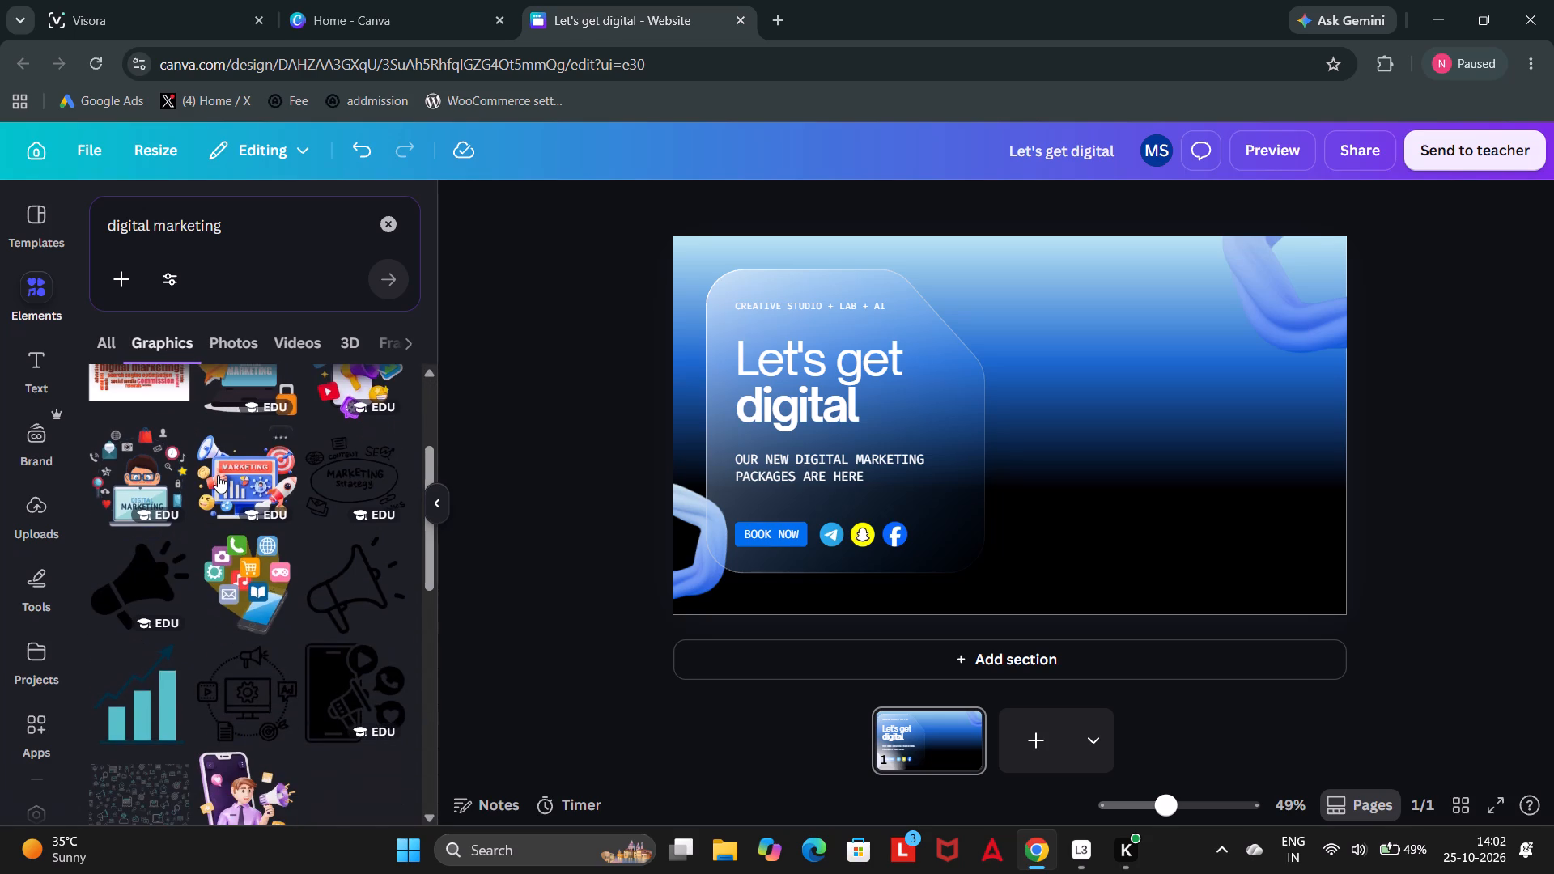
{"action": "scroll", "coordinate": [218, 475], "scroll_direction": "up", "scroll_amount": 2}
{"action": "scroll", "coordinate": [218, 475], "scroll_direction": "down", "scroll_amount": 5}
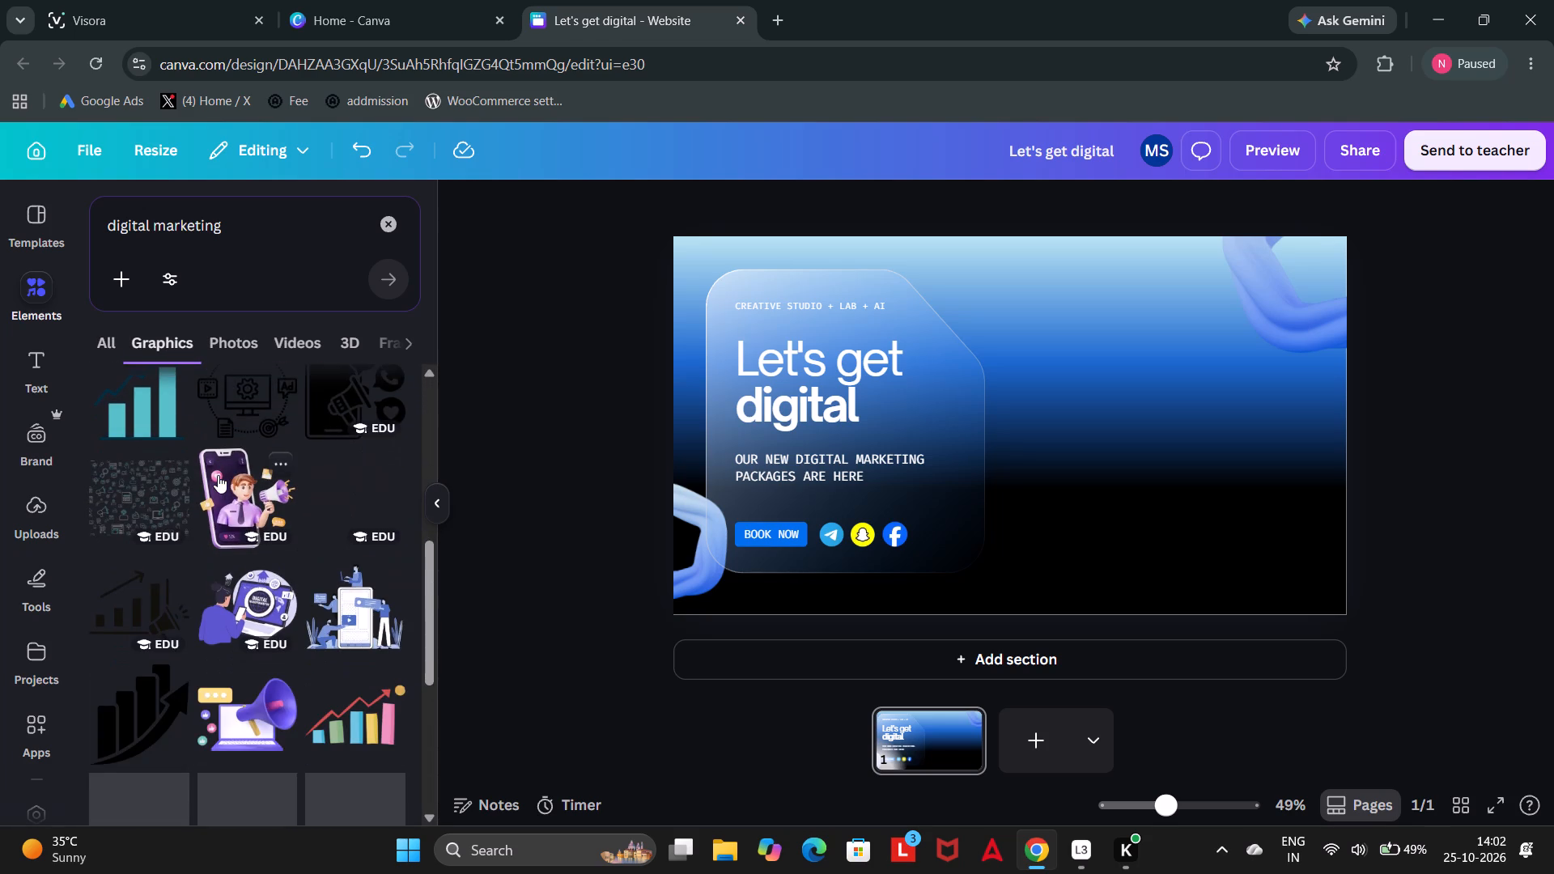
{"action": "scroll", "coordinate": [218, 475], "scroll_direction": "down", "scroll_amount": 3}
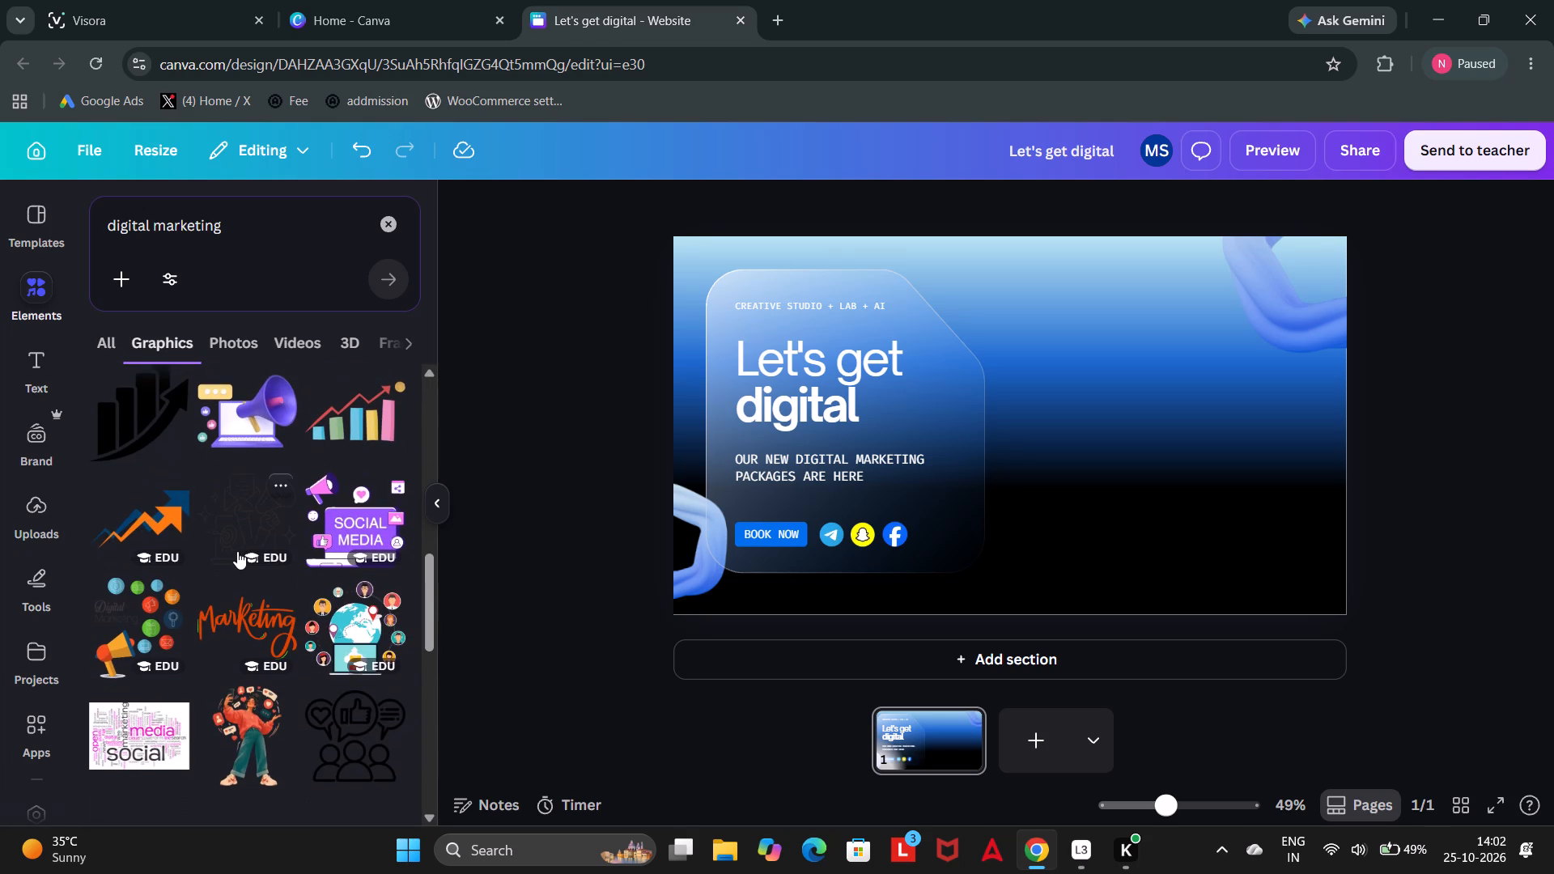
{"action": "scroll", "coordinate": [237, 556], "scroll_direction": "down", "scroll_amount": 4}
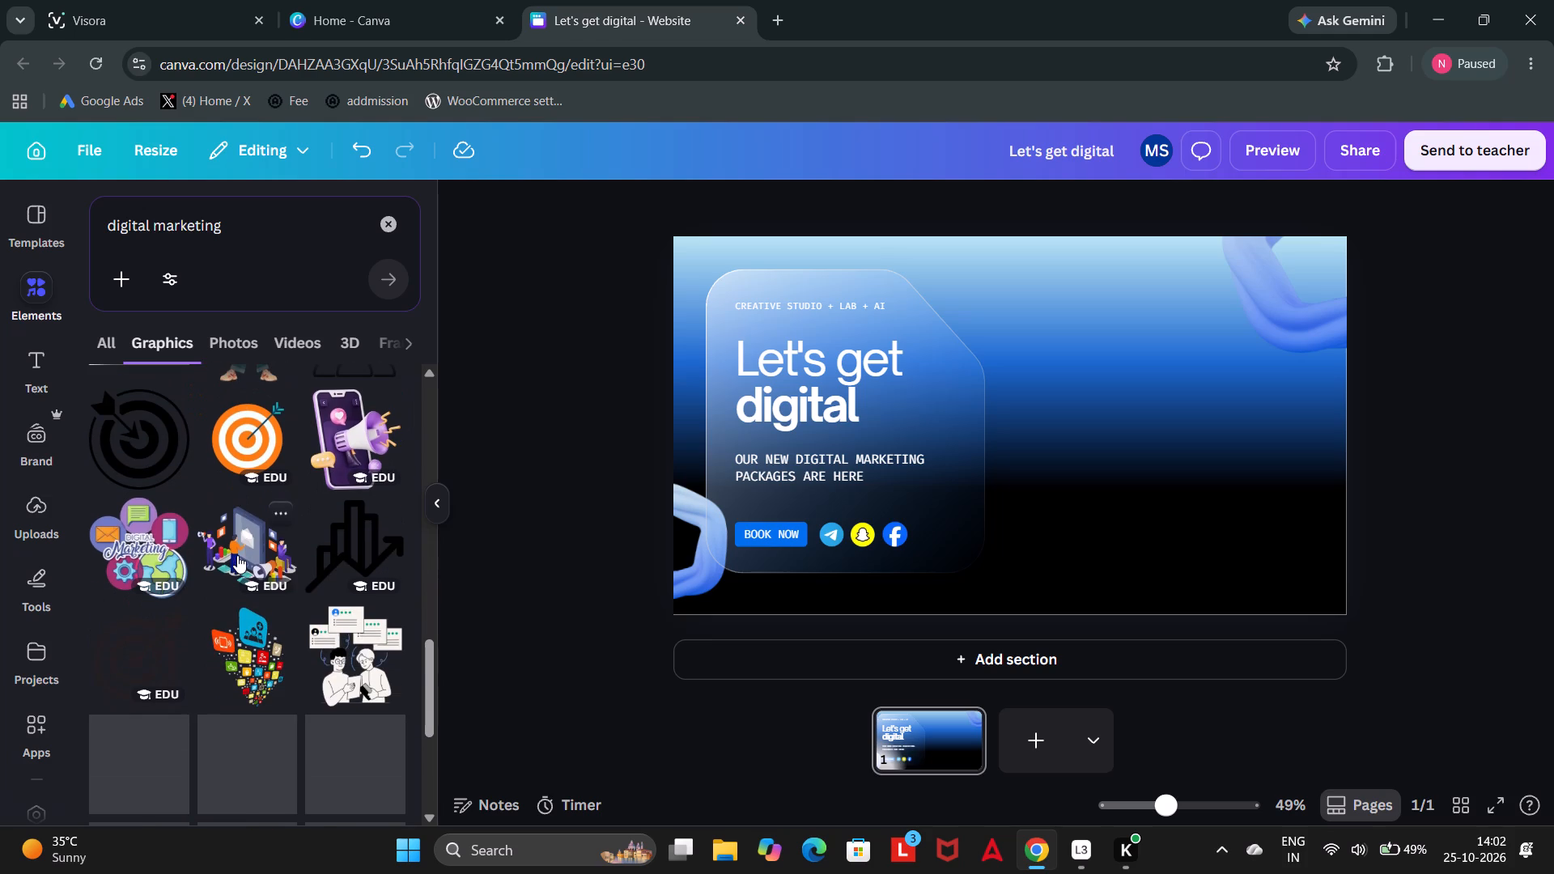
{"action": "scroll", "coordinate": [237, 555], "scroll_direction": "down", "scroll_amount": 2}
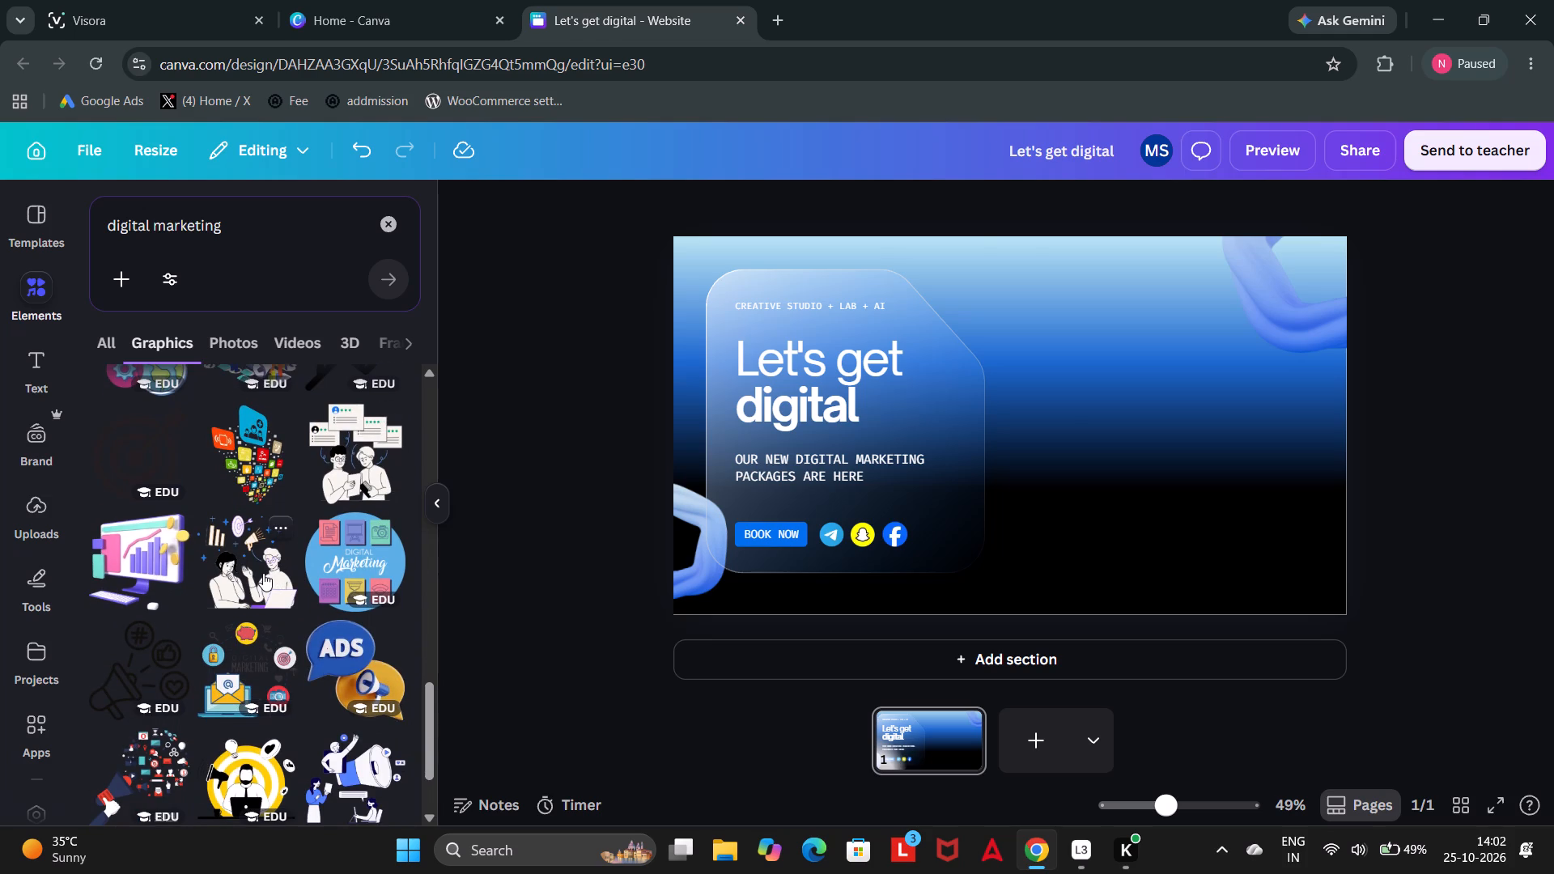
{"action": "left_click", "coordinate": [263, 573]}
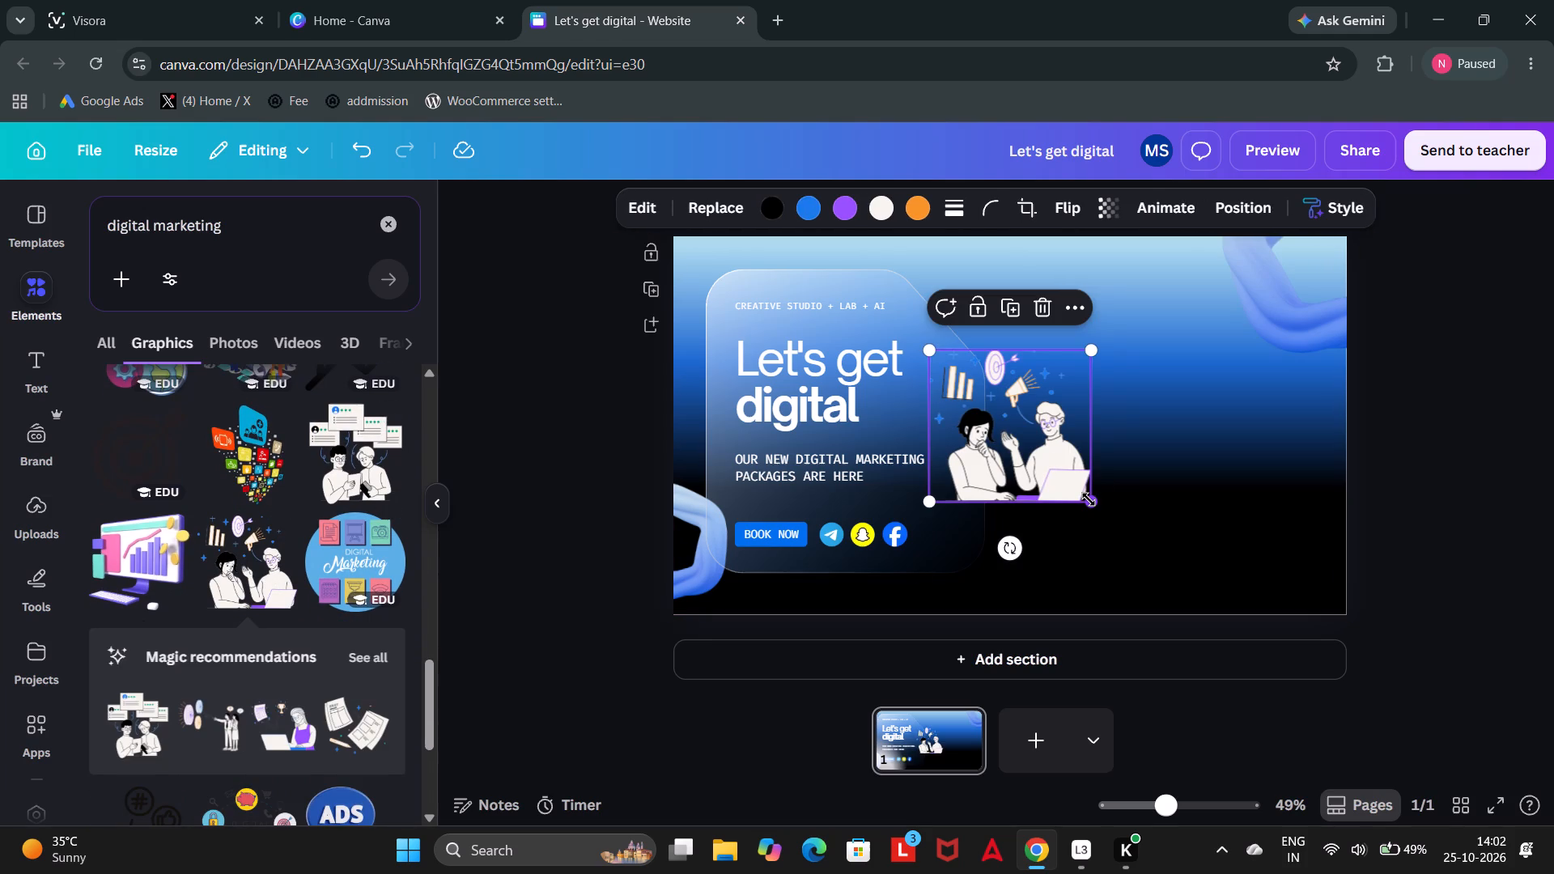
Enlarge the two-people illustration and move it beside the text card, filling the empty area out to the page's outer edge.
{"action": "left_click_drag", "start_coordinate": [1089, 499], "coordinate": [1245, 575]}
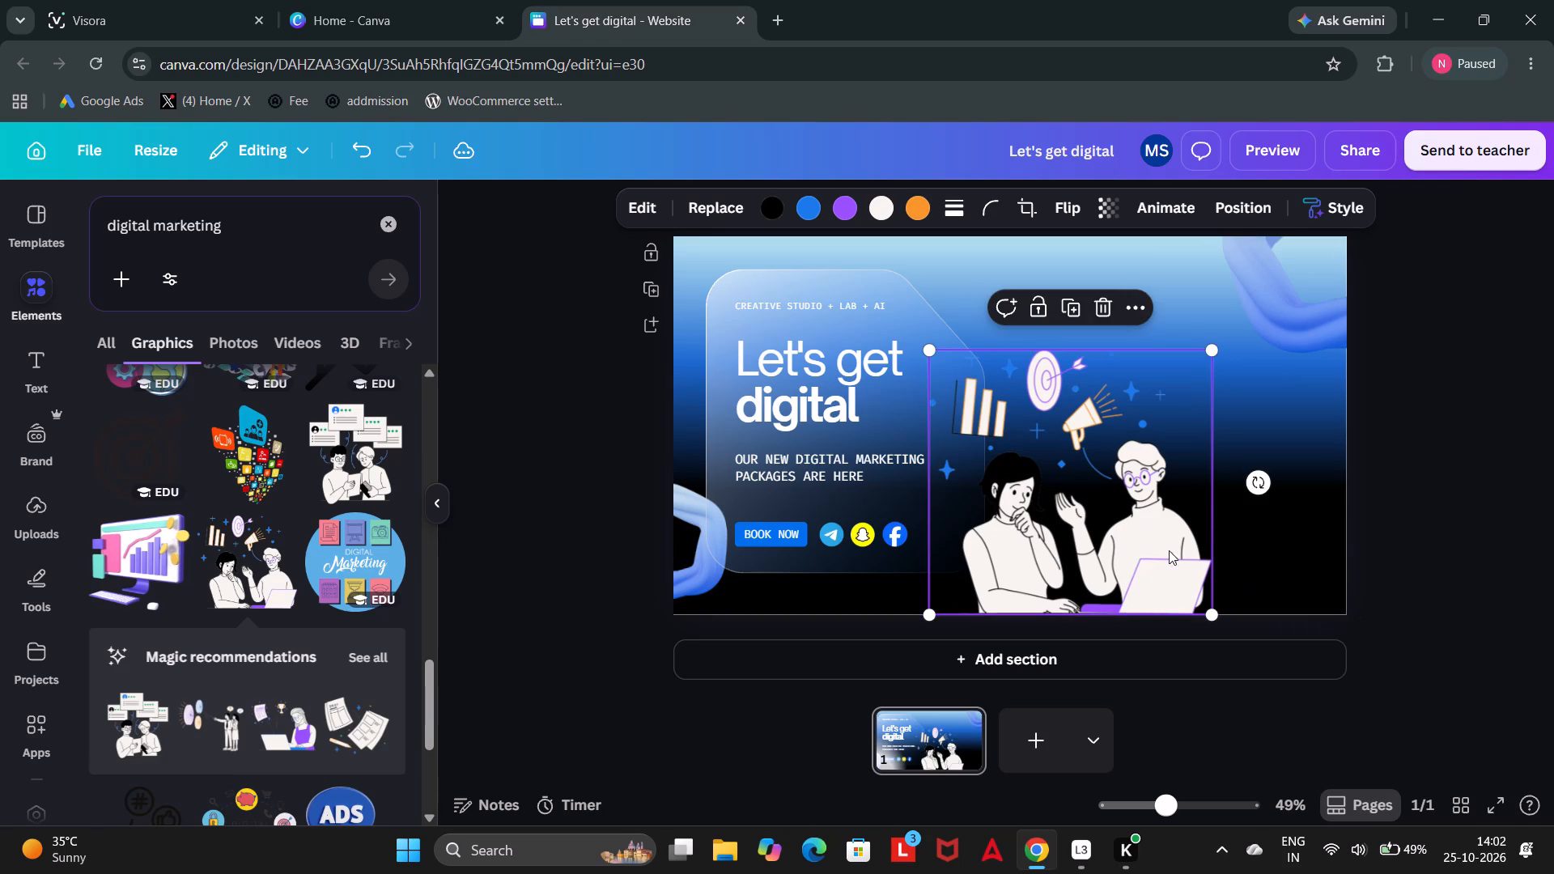
{"action": "left_click_drag", "start_coordinate": [1136, 547], "coordinate": [1229, 541]}
{"action": "left_click_drag", "start_coordinate": [1030, 346], "coordinate": [1018, 334]}
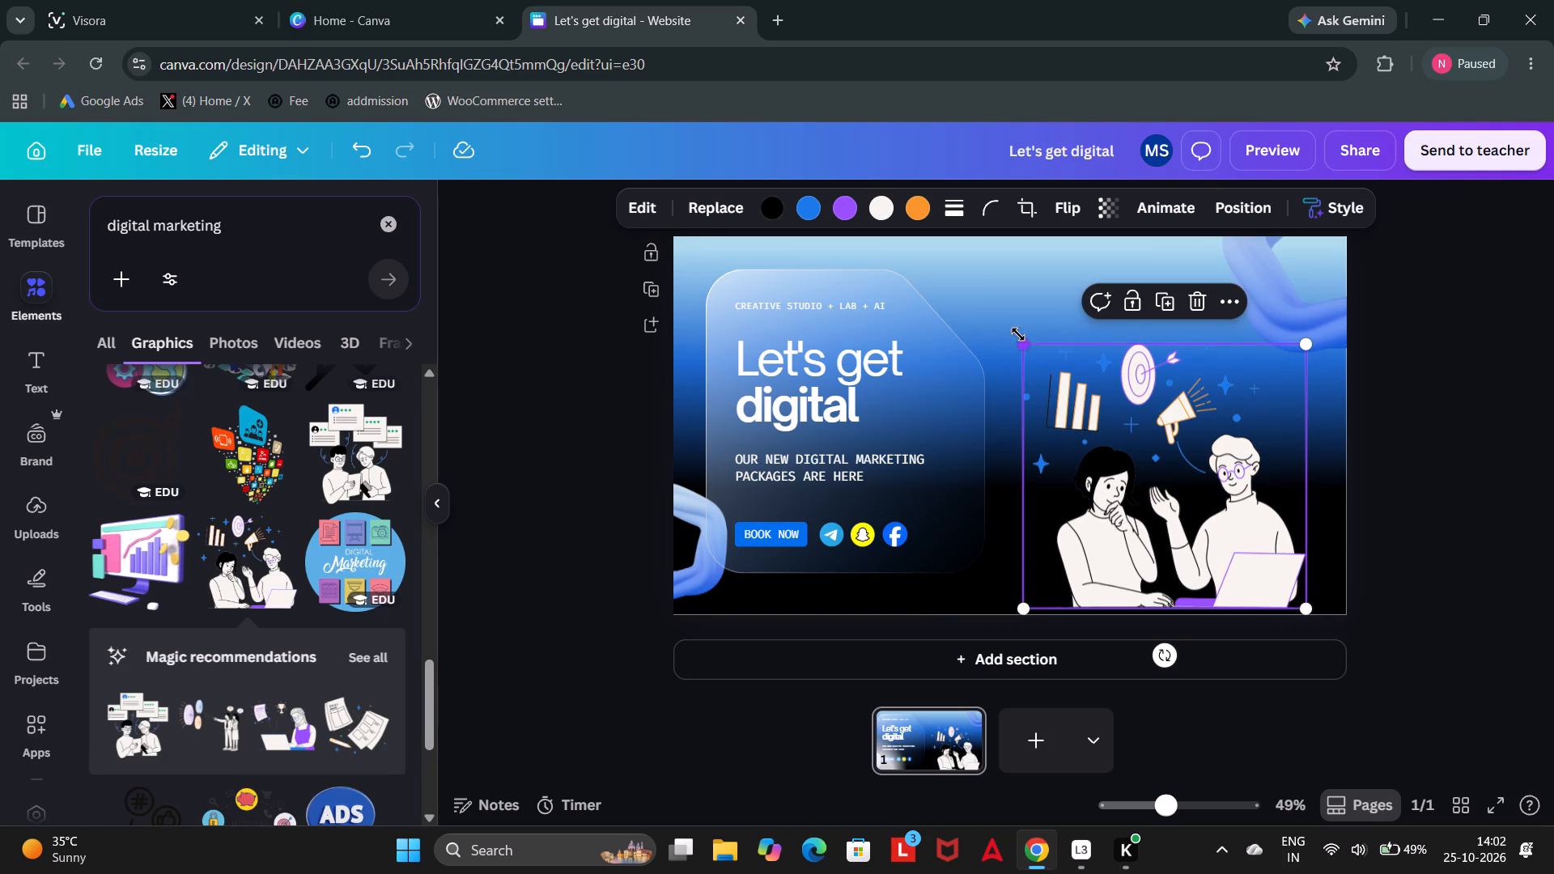
{"action": "left_click_drag", "start_coordinate": [1018, 334], "coordinate": [974, 316]}
{"action": "left_click_drag", "start_coordinate": [1305, 300], "coordinate": [1327, 294]}
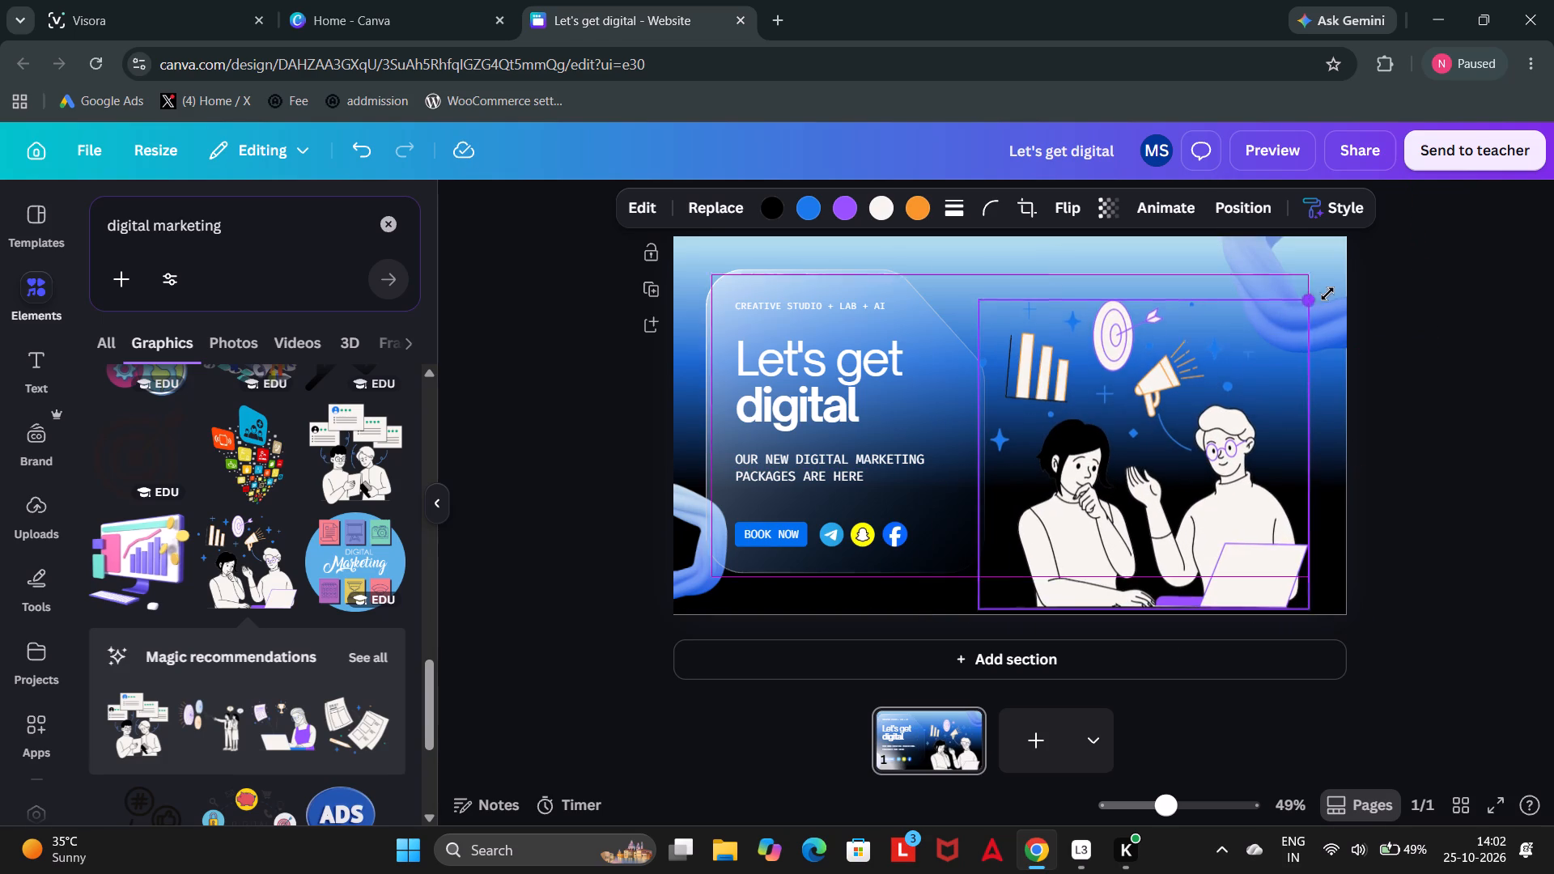
{"action": "left_click_drag", "start_coordinate": [1327, 294], "coordinate": [1369, 276]}
{"action": "left_click", "coordinate": [1408, 334]}
{"action": "left_click_drag", "start_coordinate": [1255, 378], "coordinate": [1264, 375]}
{"action": "left_click", "coordinate": [1420, 337]}
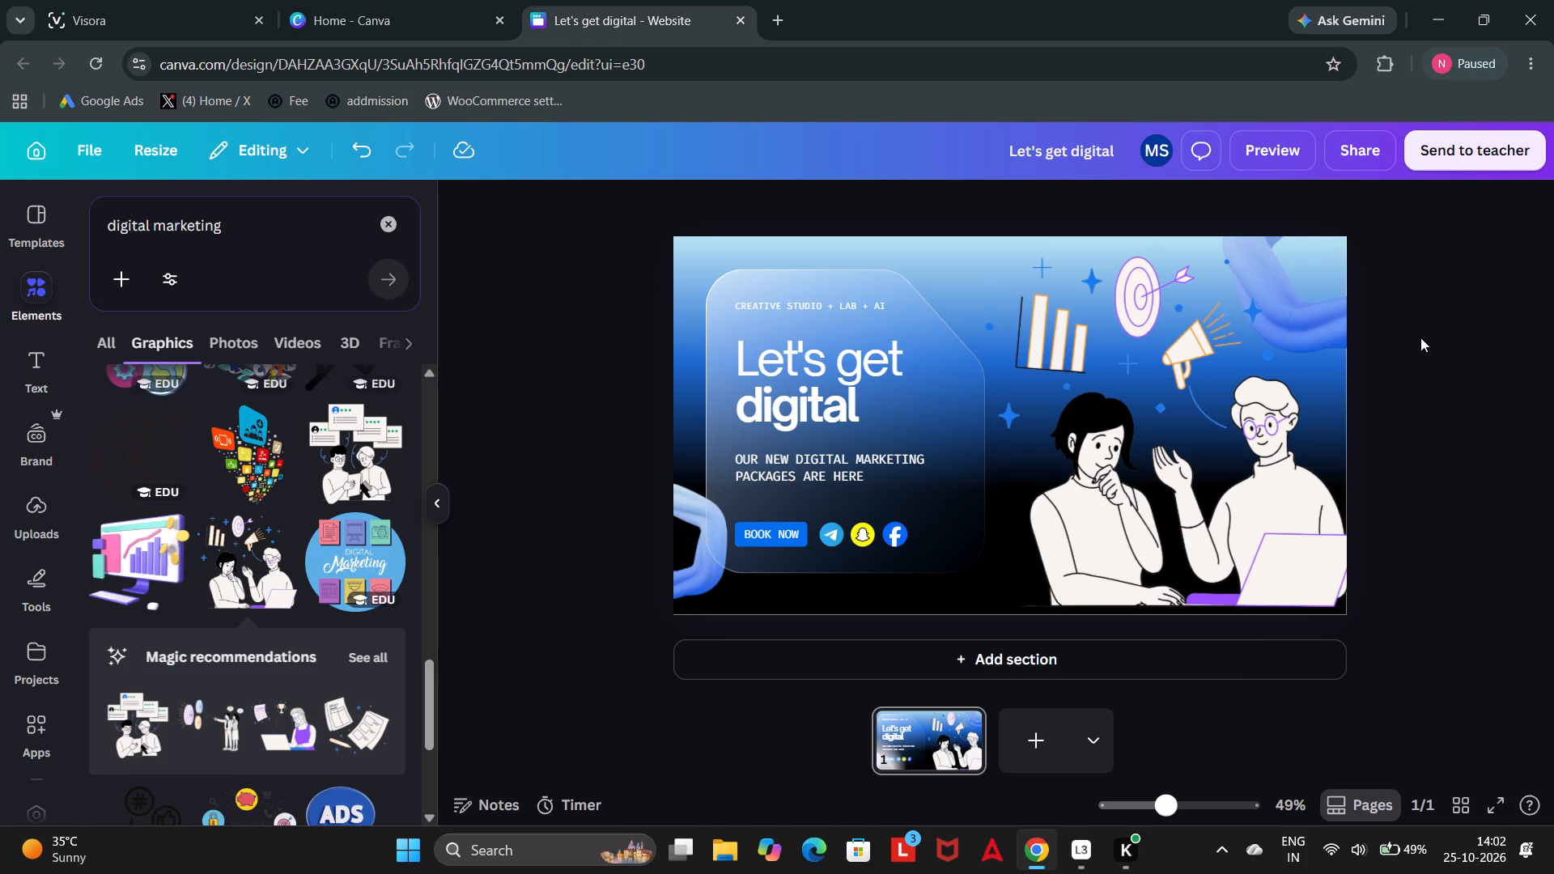
Enlarge the two-people illustration slightly so its base meets the page's bottom edge.
{"action": "scroll", "coordinate": [253, 505], "scroll_direction": "up", "scroll_amount": 11}
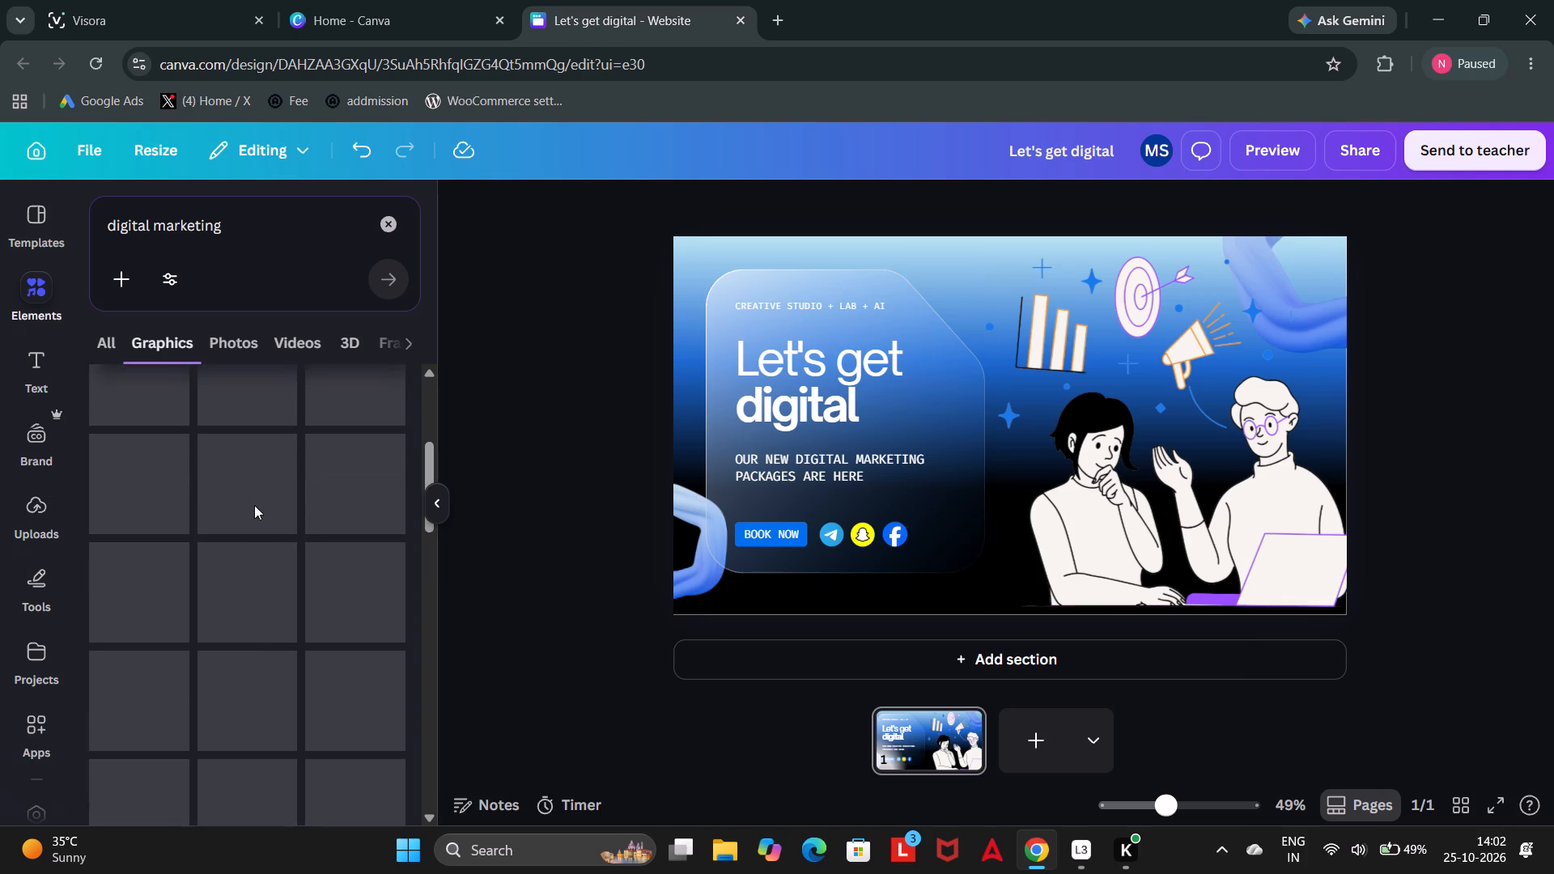
{"action": "scroll", "coordinate": [254, 505], "scroll_direction": "up", "scroll_amount": 20}
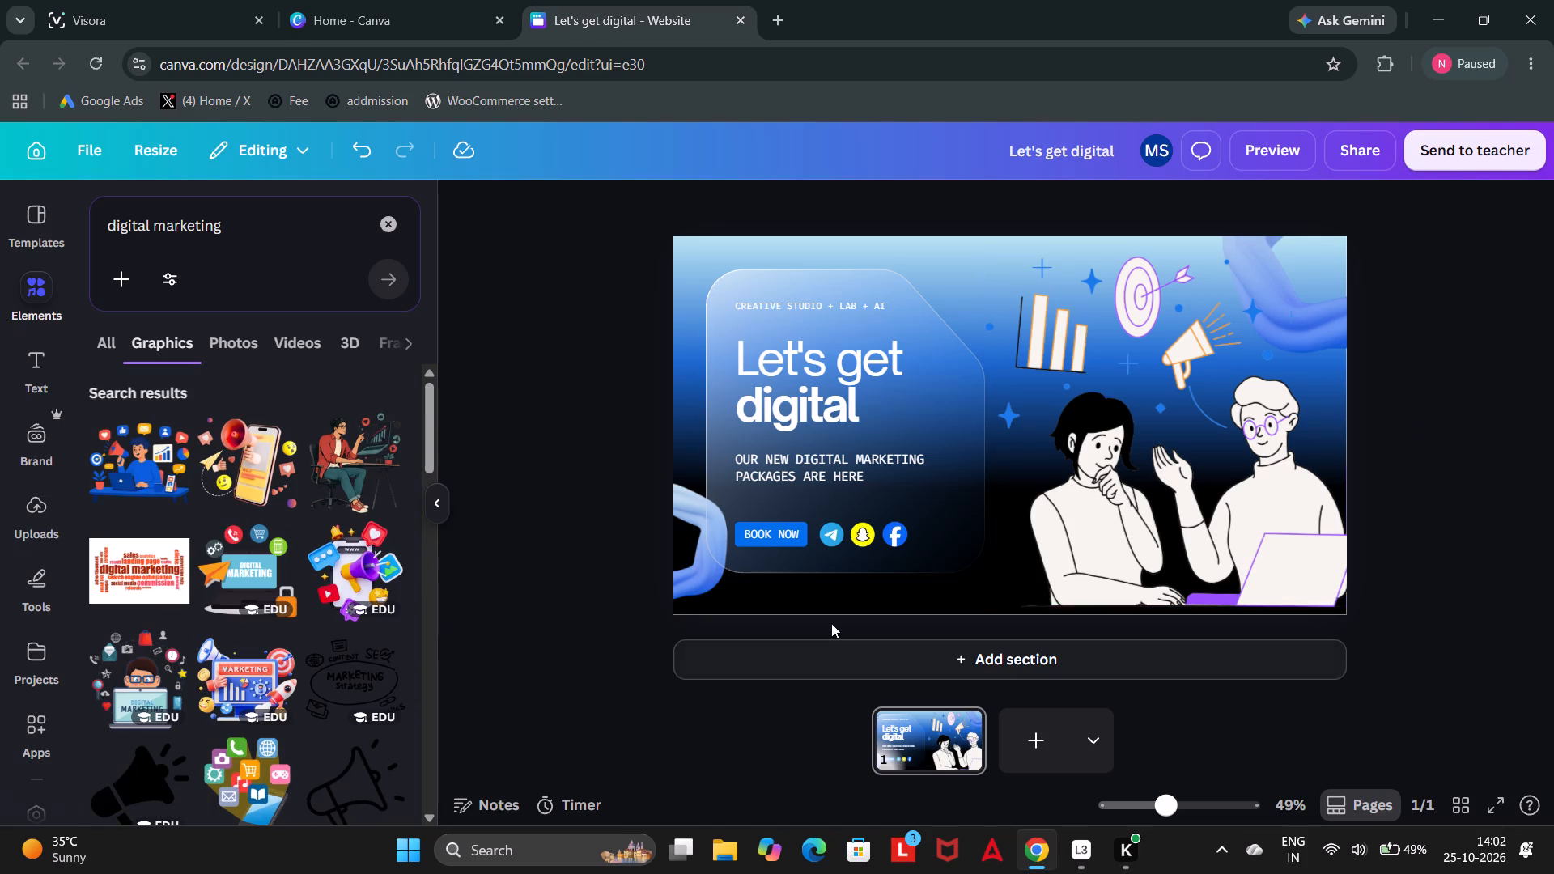
{"action": "left_click", "coordinate": [1174, 560]}
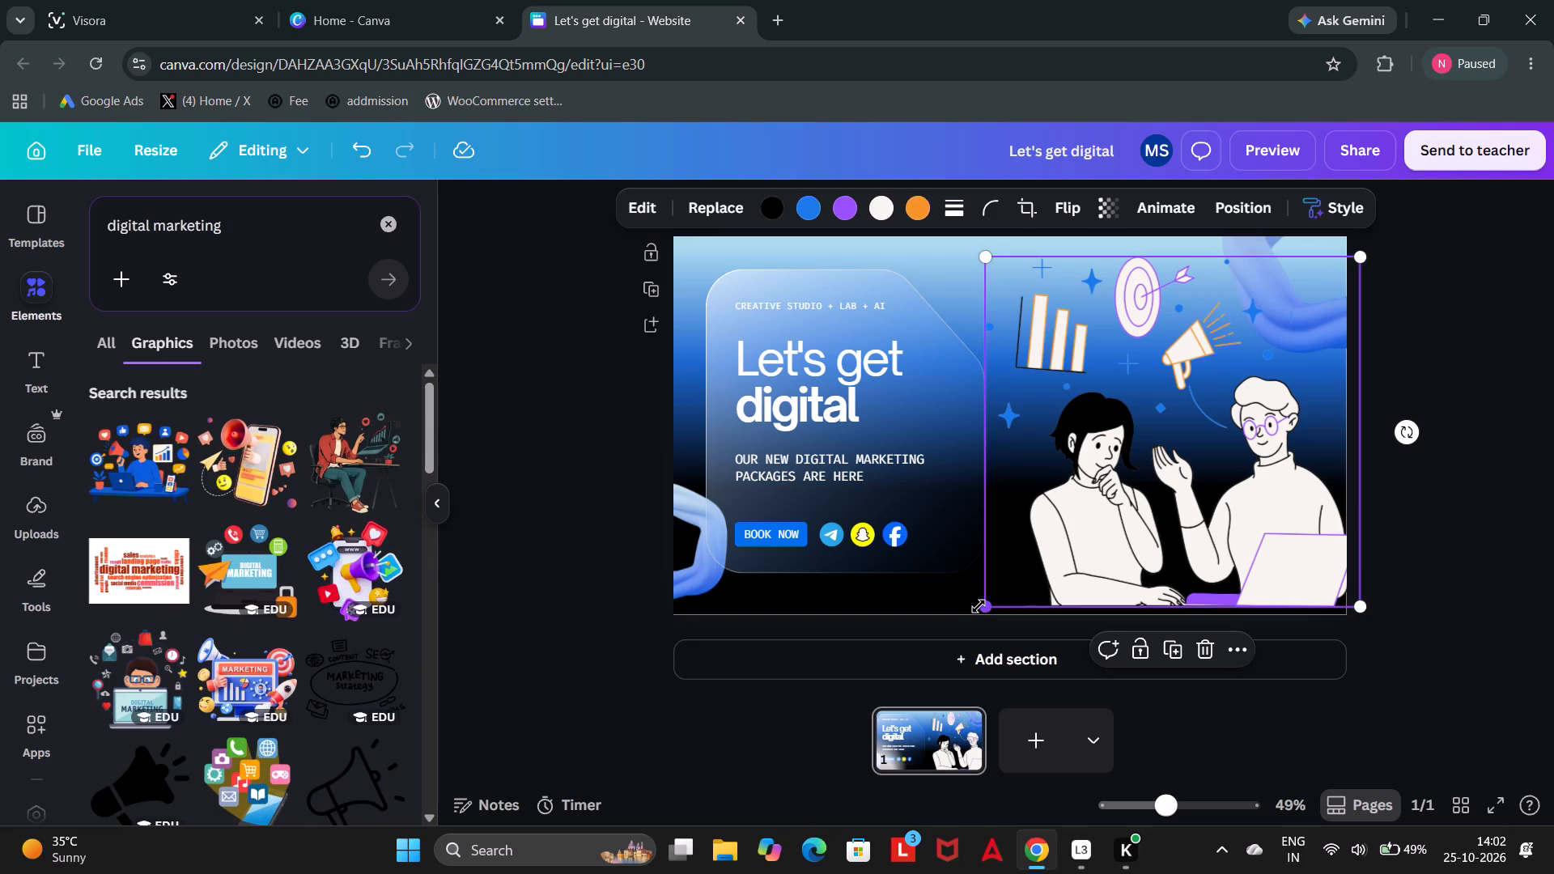
{"action": "left_click_drag", "start_coordinate": [982, 605], "coordinate": [978, 614]}
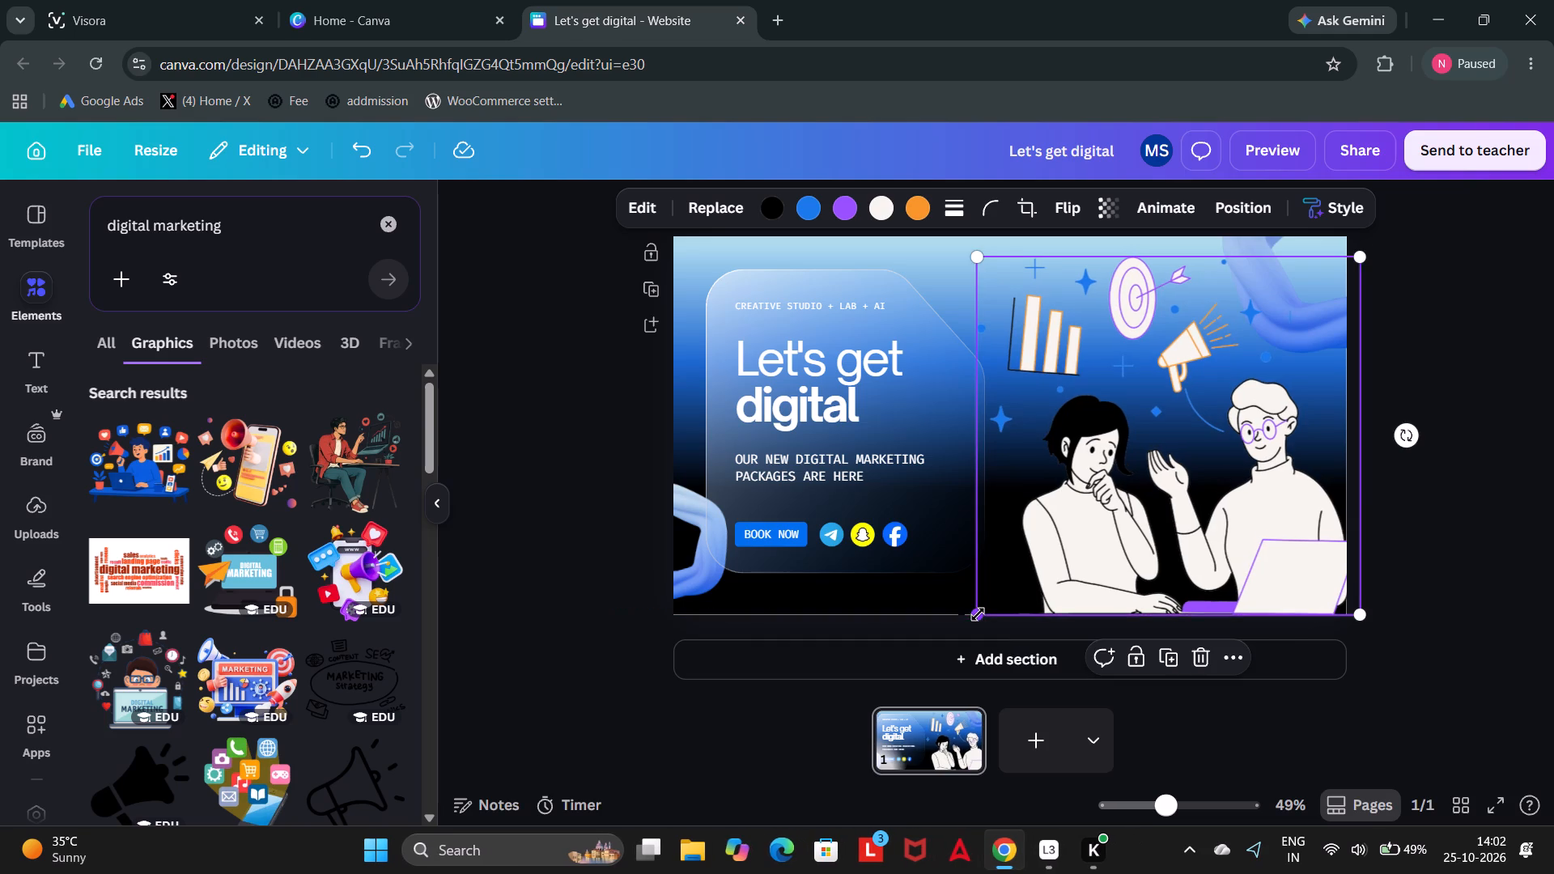
{"action": "left_click", "coordinate": [1408, 507]}
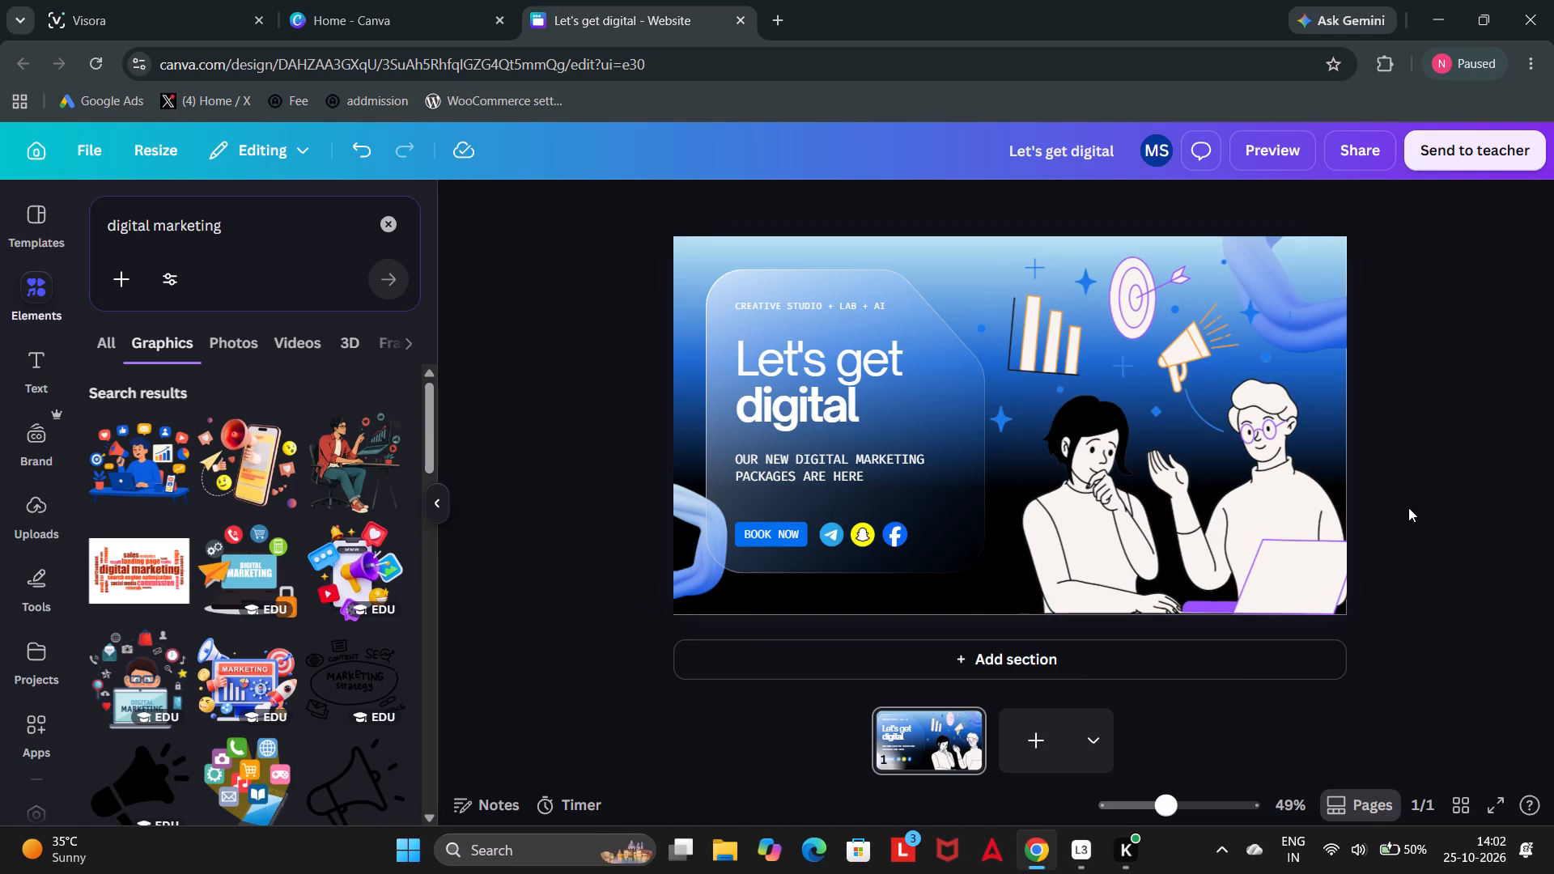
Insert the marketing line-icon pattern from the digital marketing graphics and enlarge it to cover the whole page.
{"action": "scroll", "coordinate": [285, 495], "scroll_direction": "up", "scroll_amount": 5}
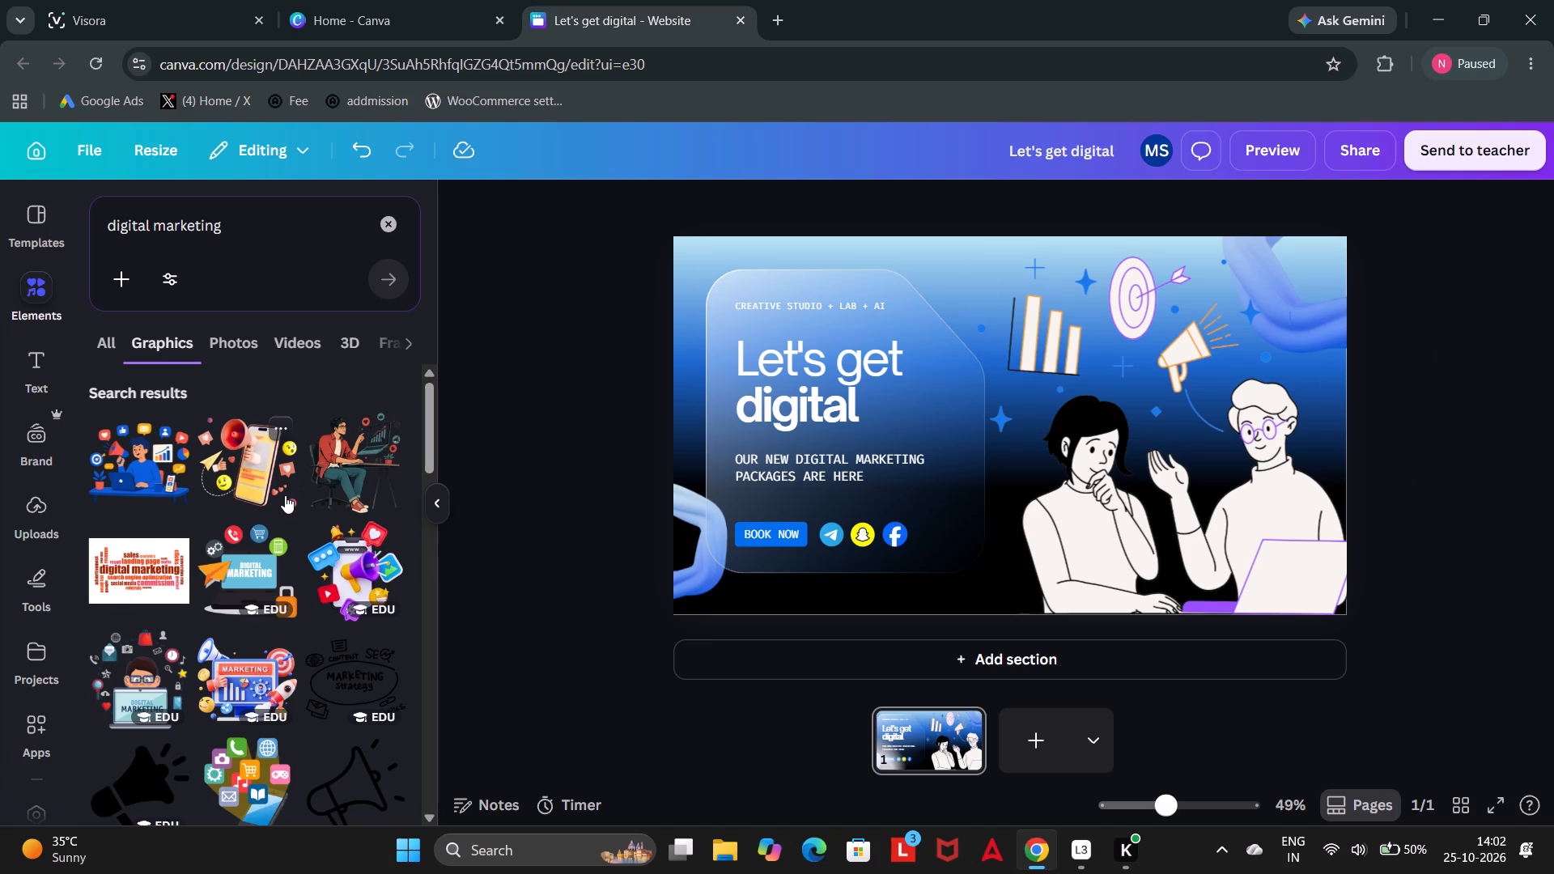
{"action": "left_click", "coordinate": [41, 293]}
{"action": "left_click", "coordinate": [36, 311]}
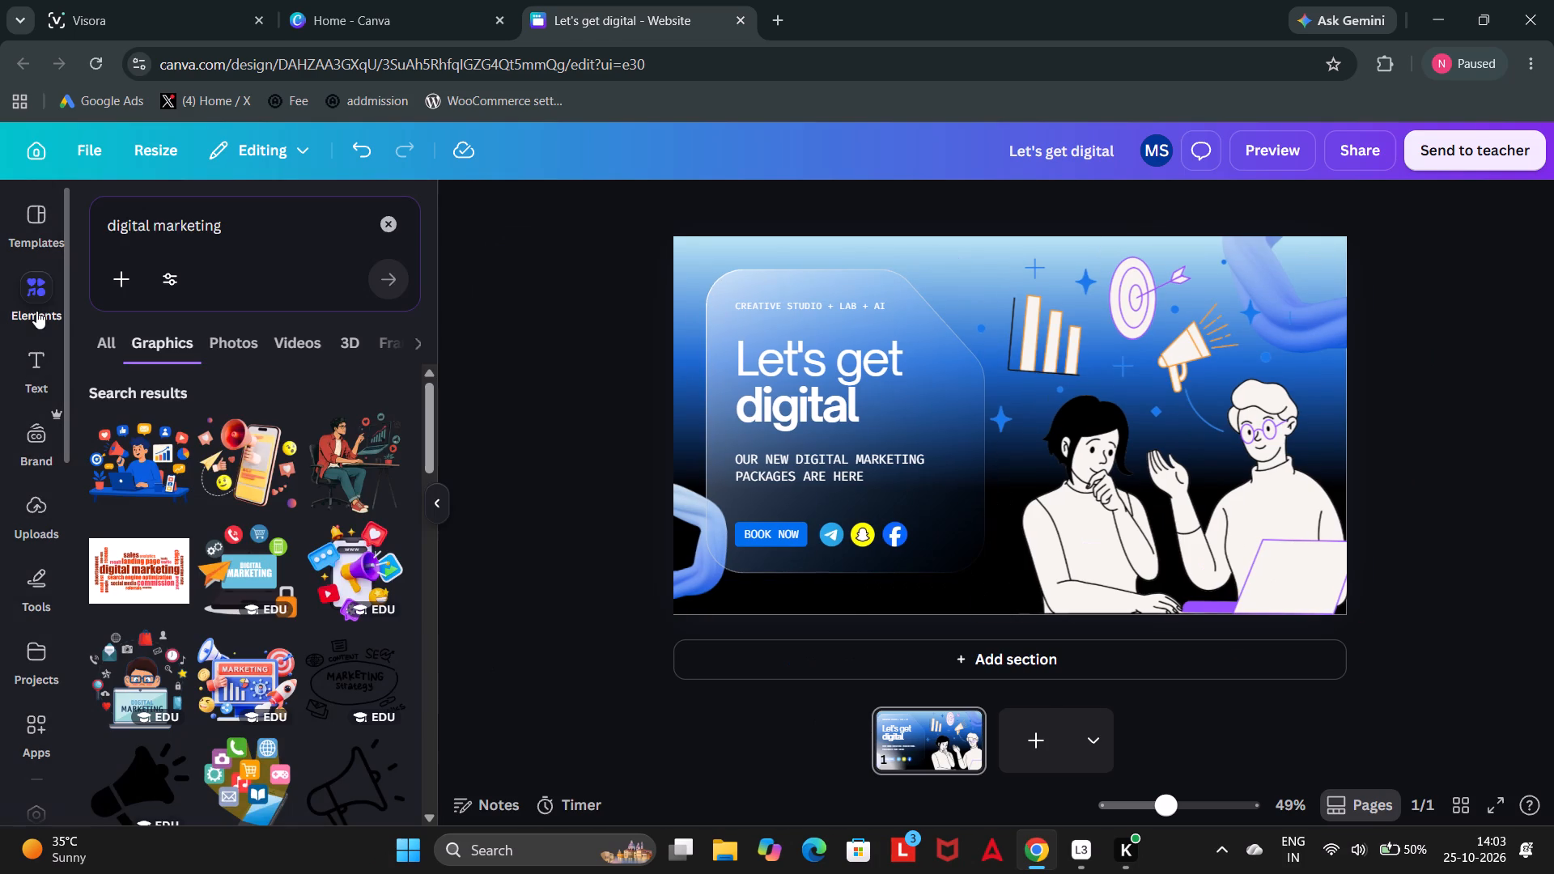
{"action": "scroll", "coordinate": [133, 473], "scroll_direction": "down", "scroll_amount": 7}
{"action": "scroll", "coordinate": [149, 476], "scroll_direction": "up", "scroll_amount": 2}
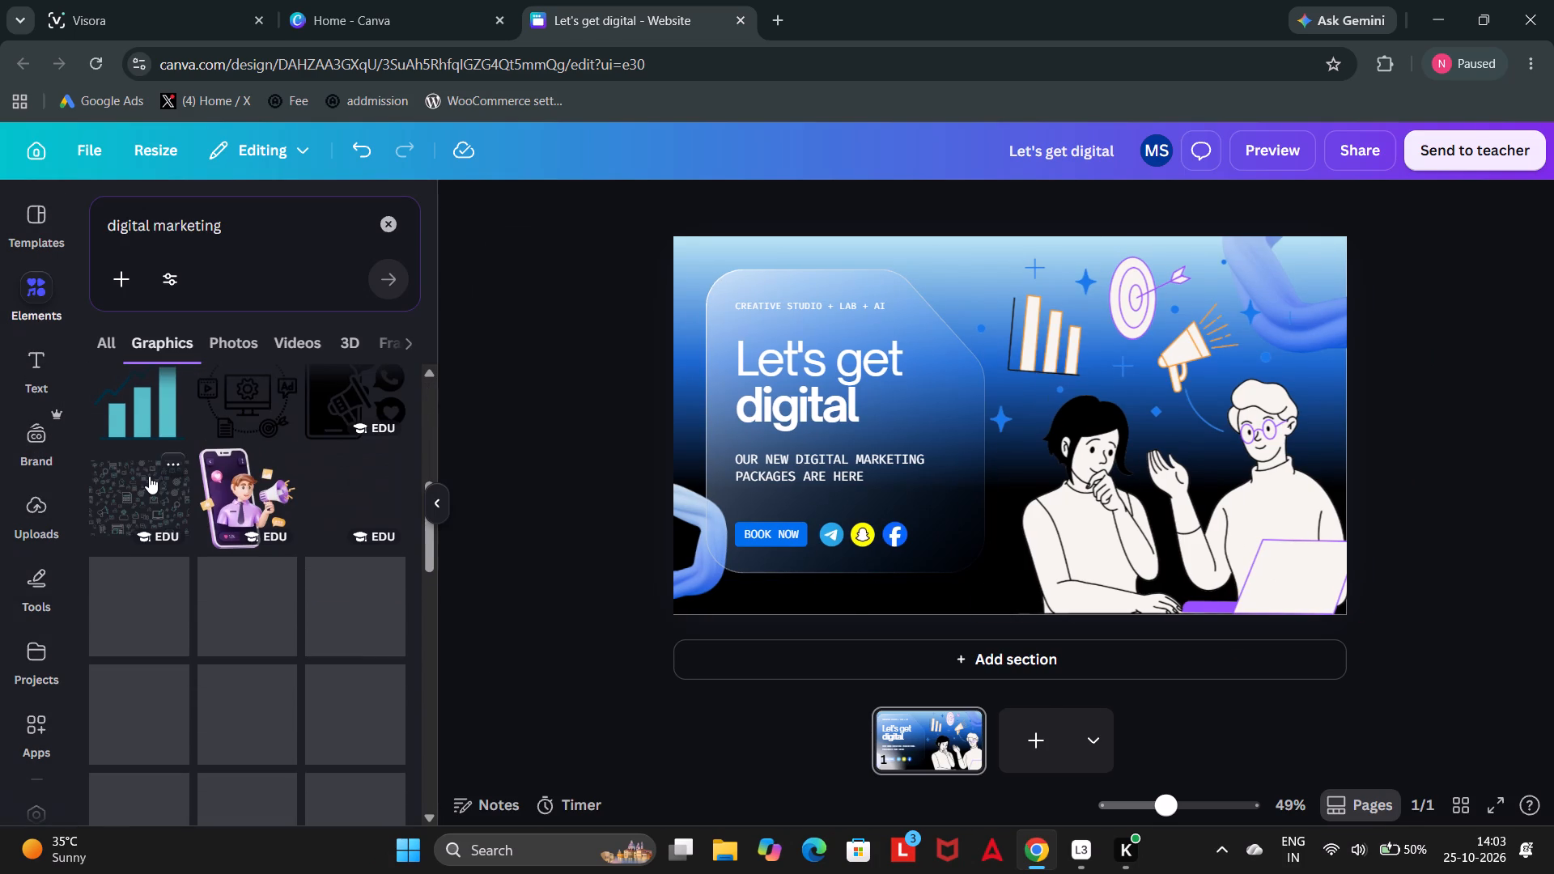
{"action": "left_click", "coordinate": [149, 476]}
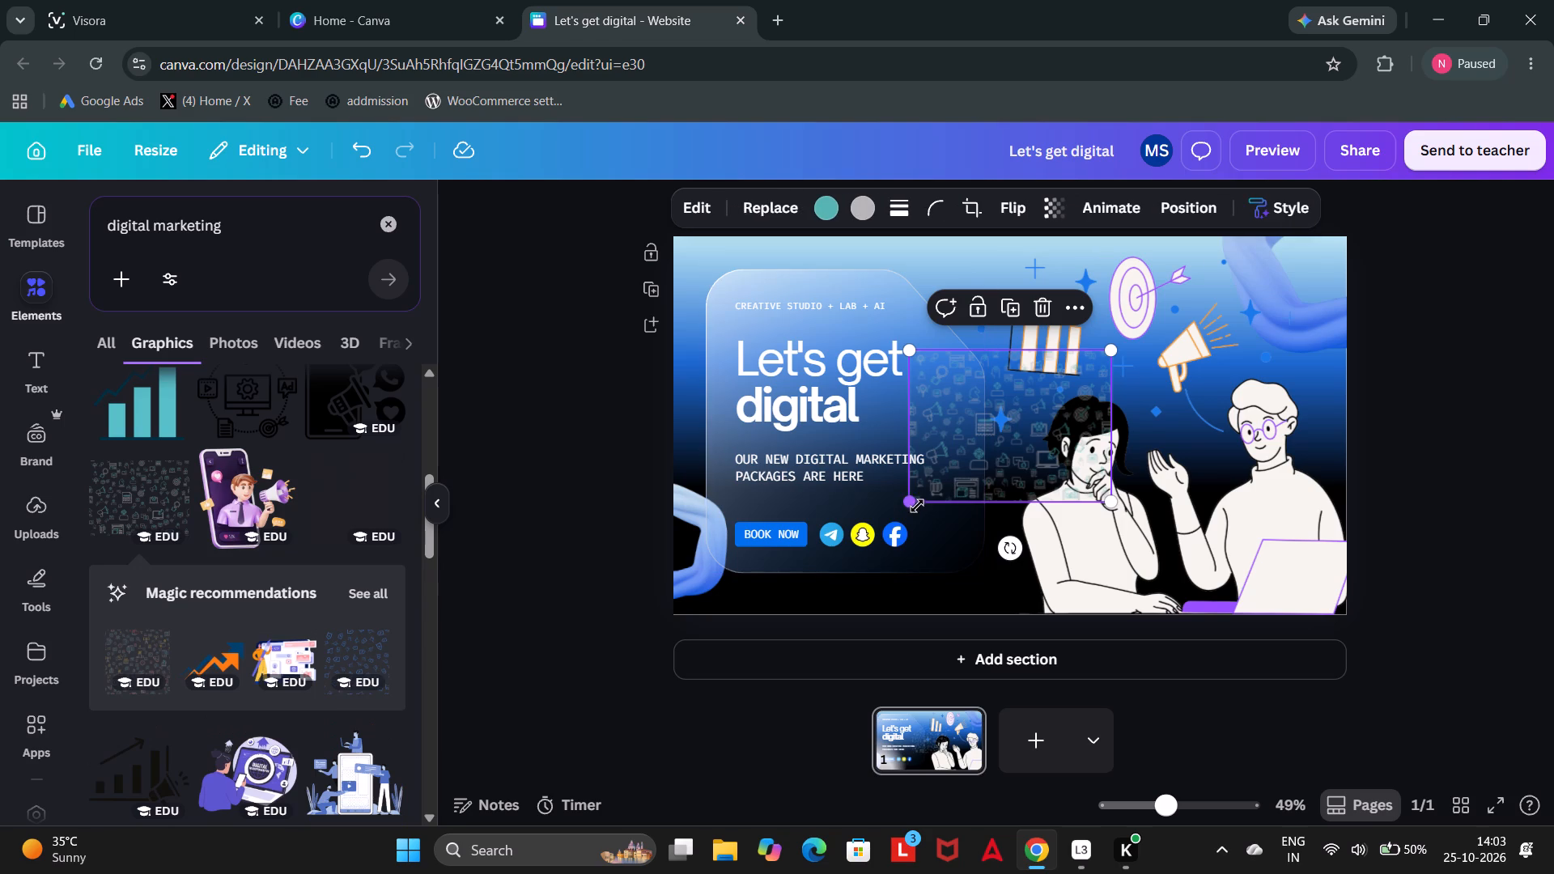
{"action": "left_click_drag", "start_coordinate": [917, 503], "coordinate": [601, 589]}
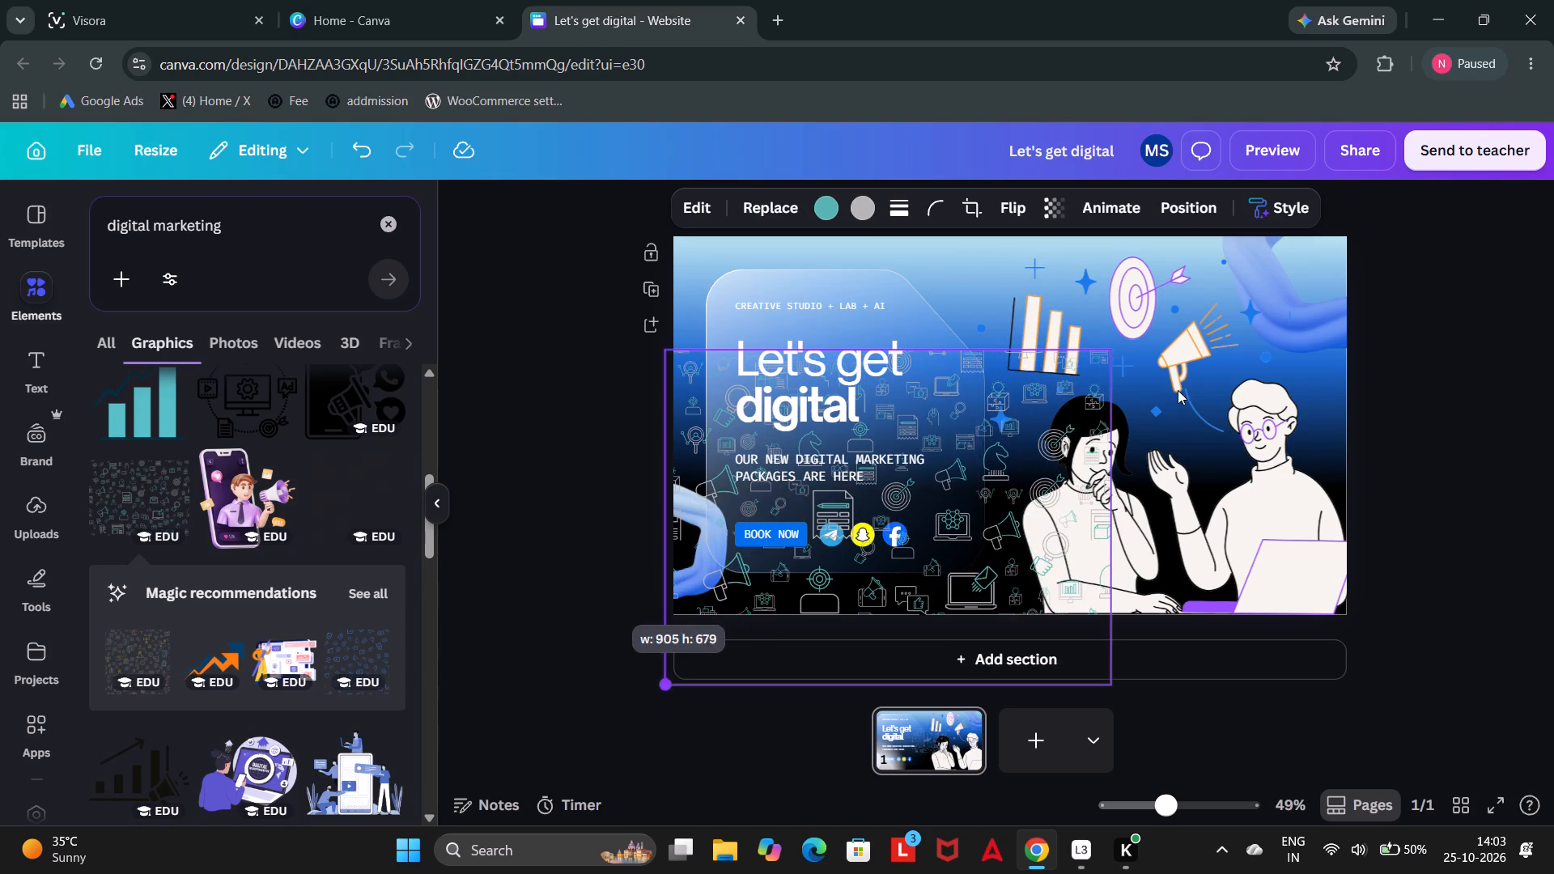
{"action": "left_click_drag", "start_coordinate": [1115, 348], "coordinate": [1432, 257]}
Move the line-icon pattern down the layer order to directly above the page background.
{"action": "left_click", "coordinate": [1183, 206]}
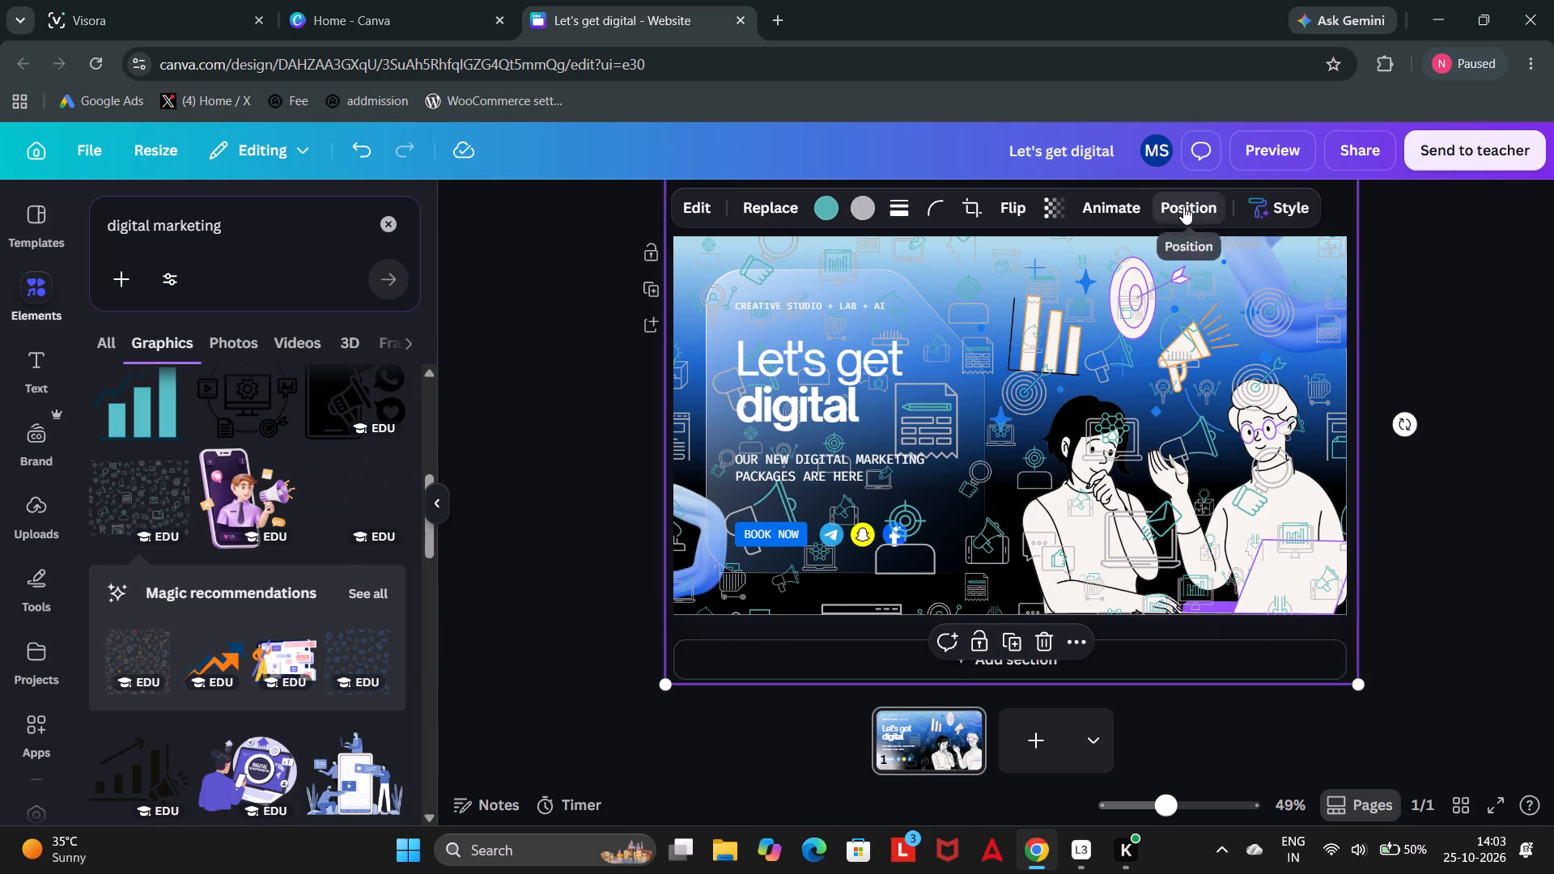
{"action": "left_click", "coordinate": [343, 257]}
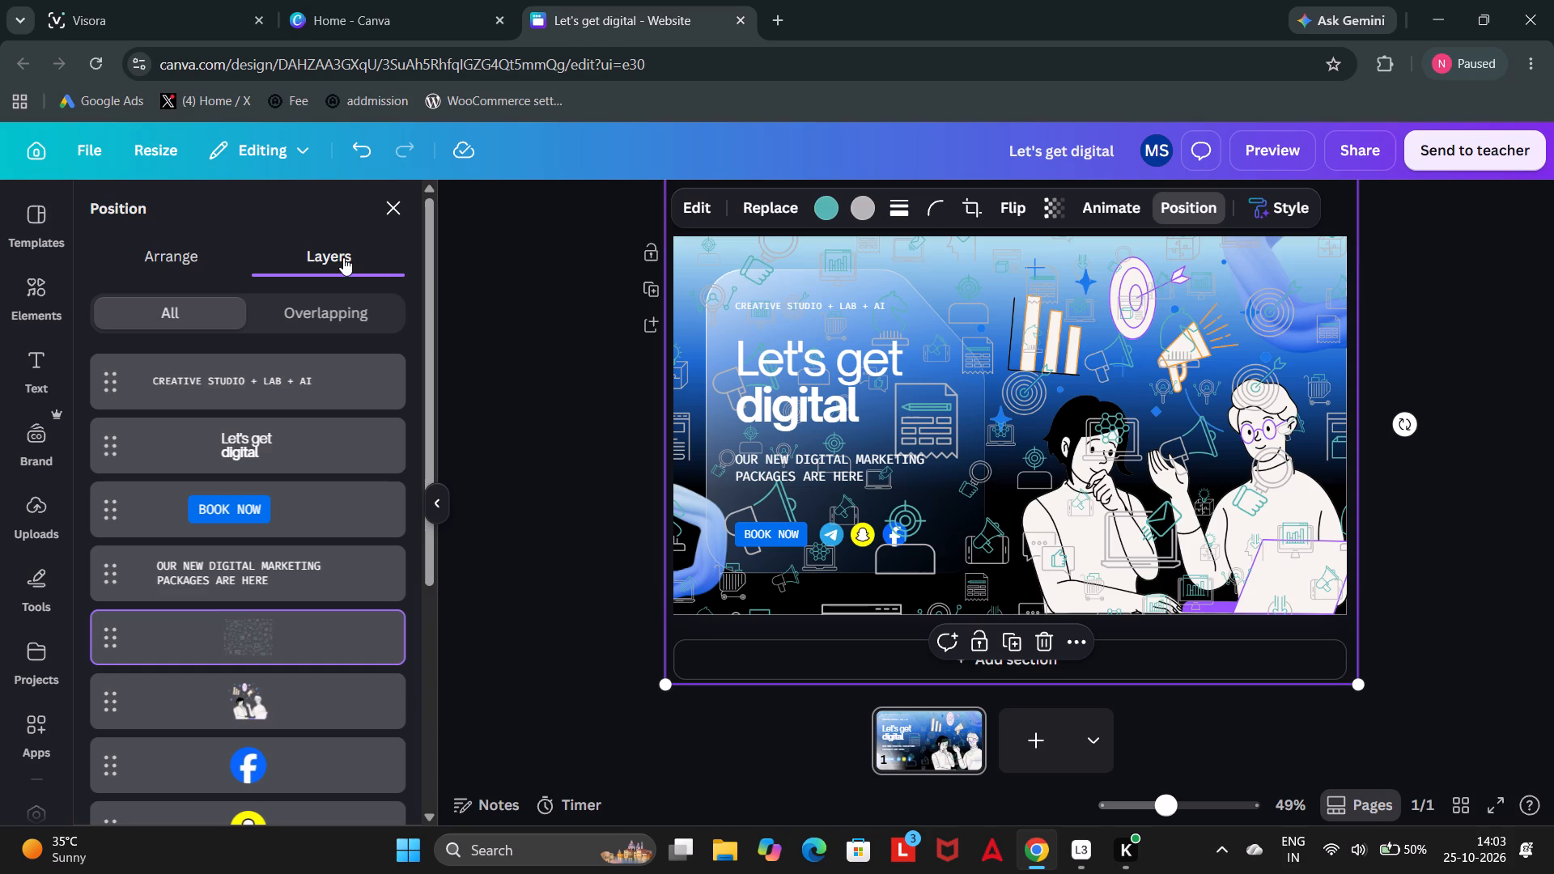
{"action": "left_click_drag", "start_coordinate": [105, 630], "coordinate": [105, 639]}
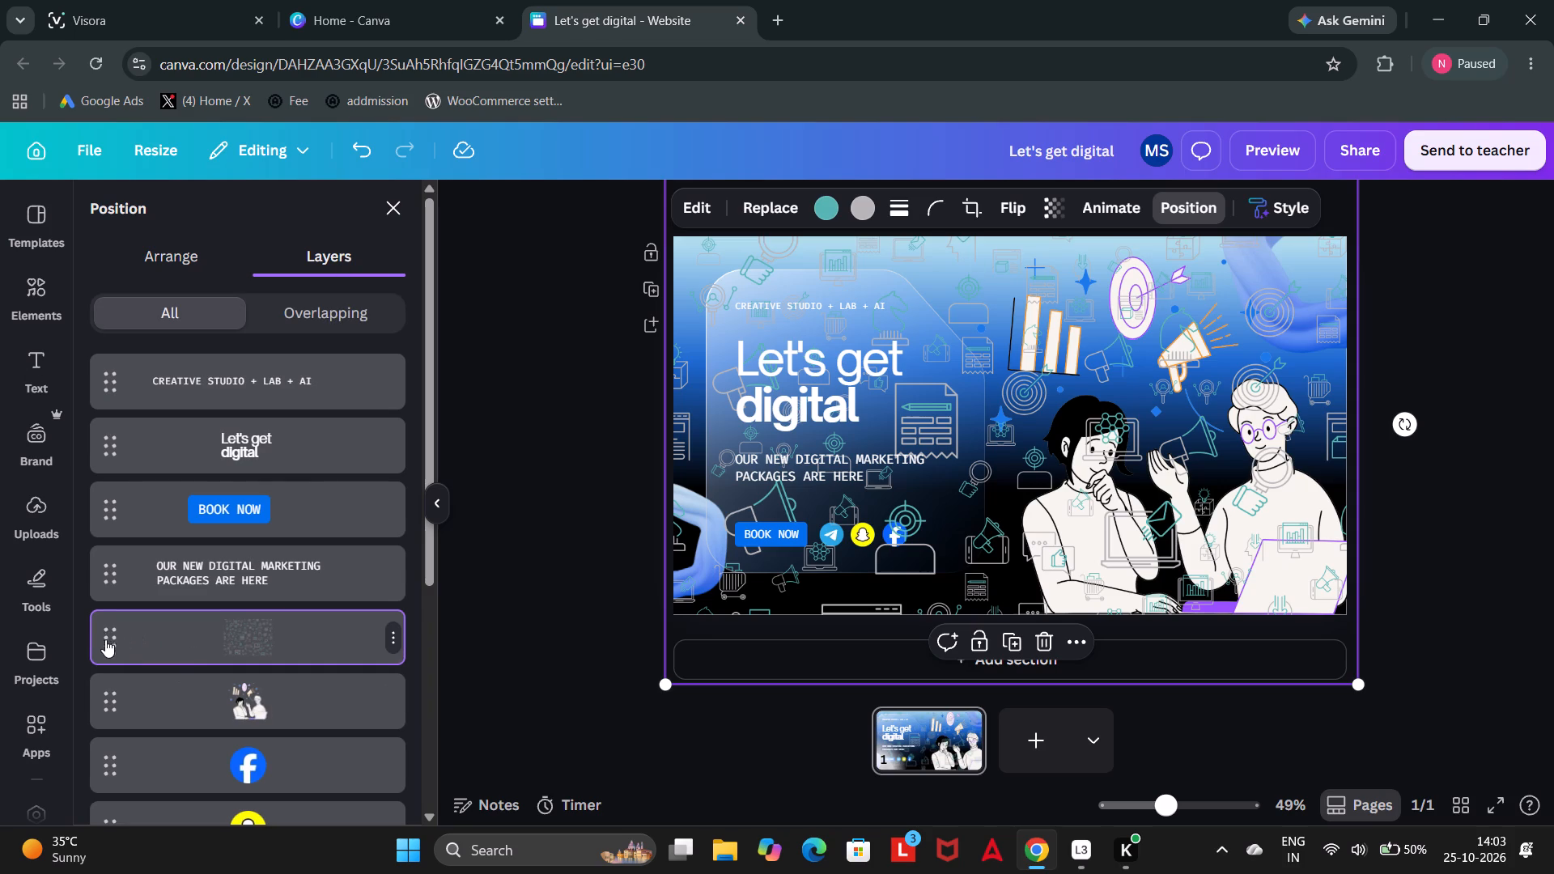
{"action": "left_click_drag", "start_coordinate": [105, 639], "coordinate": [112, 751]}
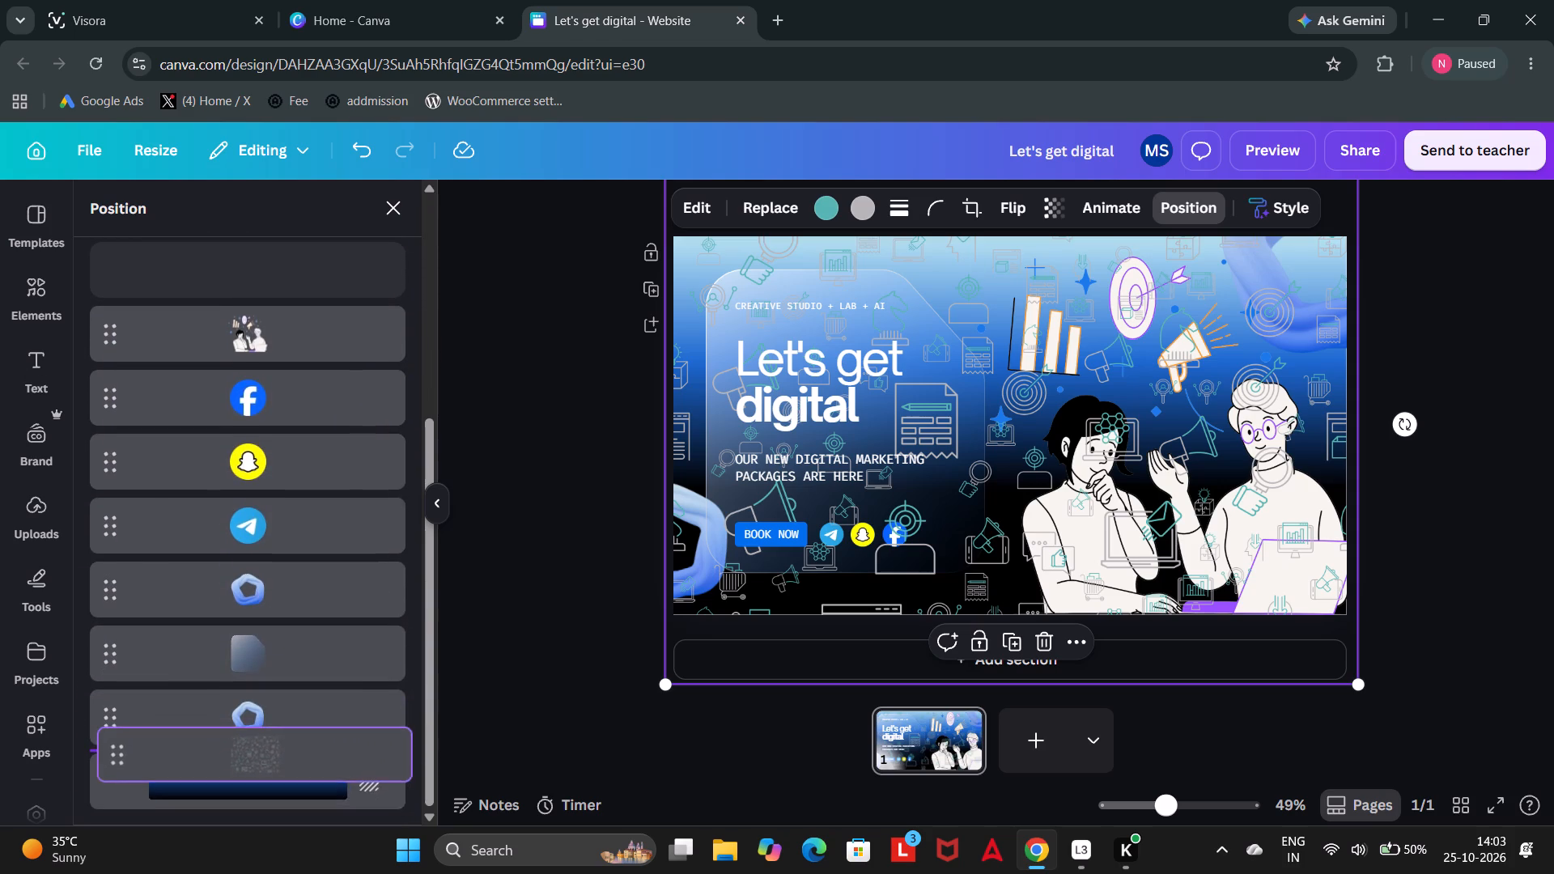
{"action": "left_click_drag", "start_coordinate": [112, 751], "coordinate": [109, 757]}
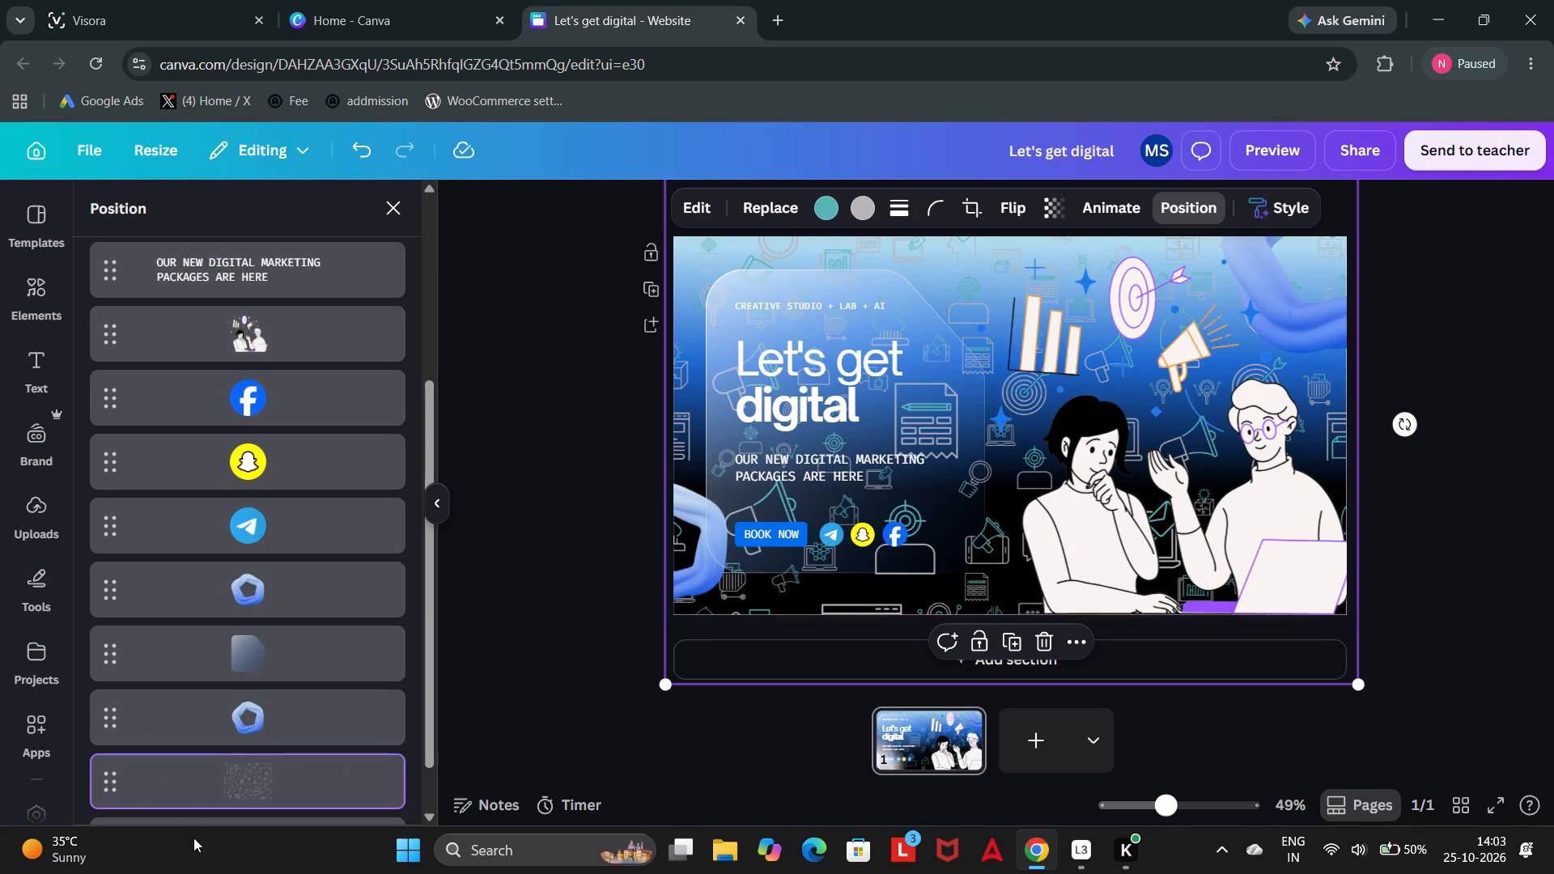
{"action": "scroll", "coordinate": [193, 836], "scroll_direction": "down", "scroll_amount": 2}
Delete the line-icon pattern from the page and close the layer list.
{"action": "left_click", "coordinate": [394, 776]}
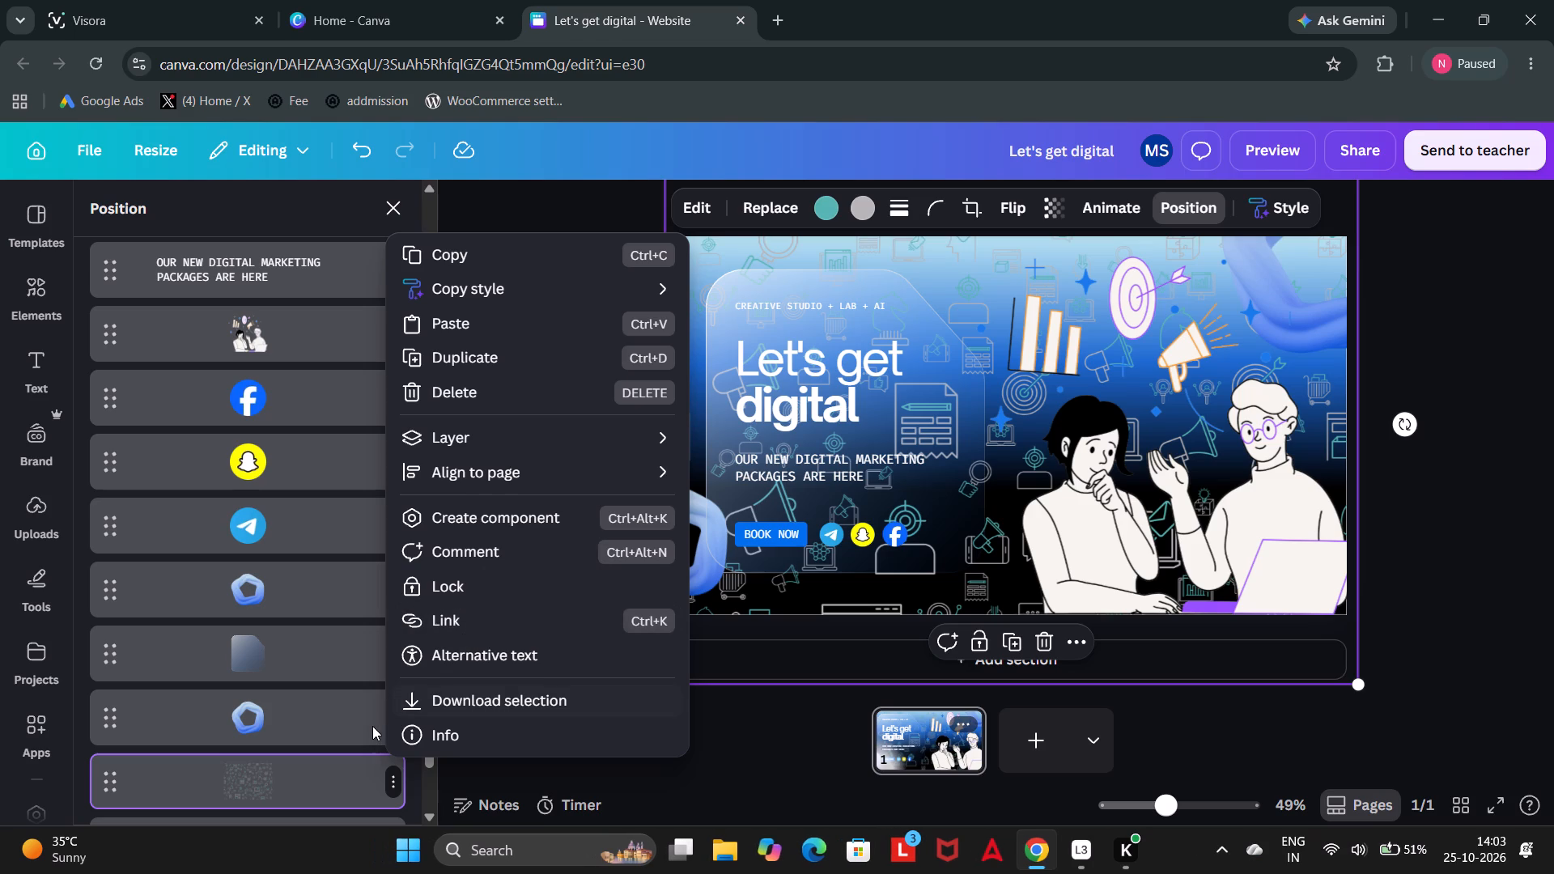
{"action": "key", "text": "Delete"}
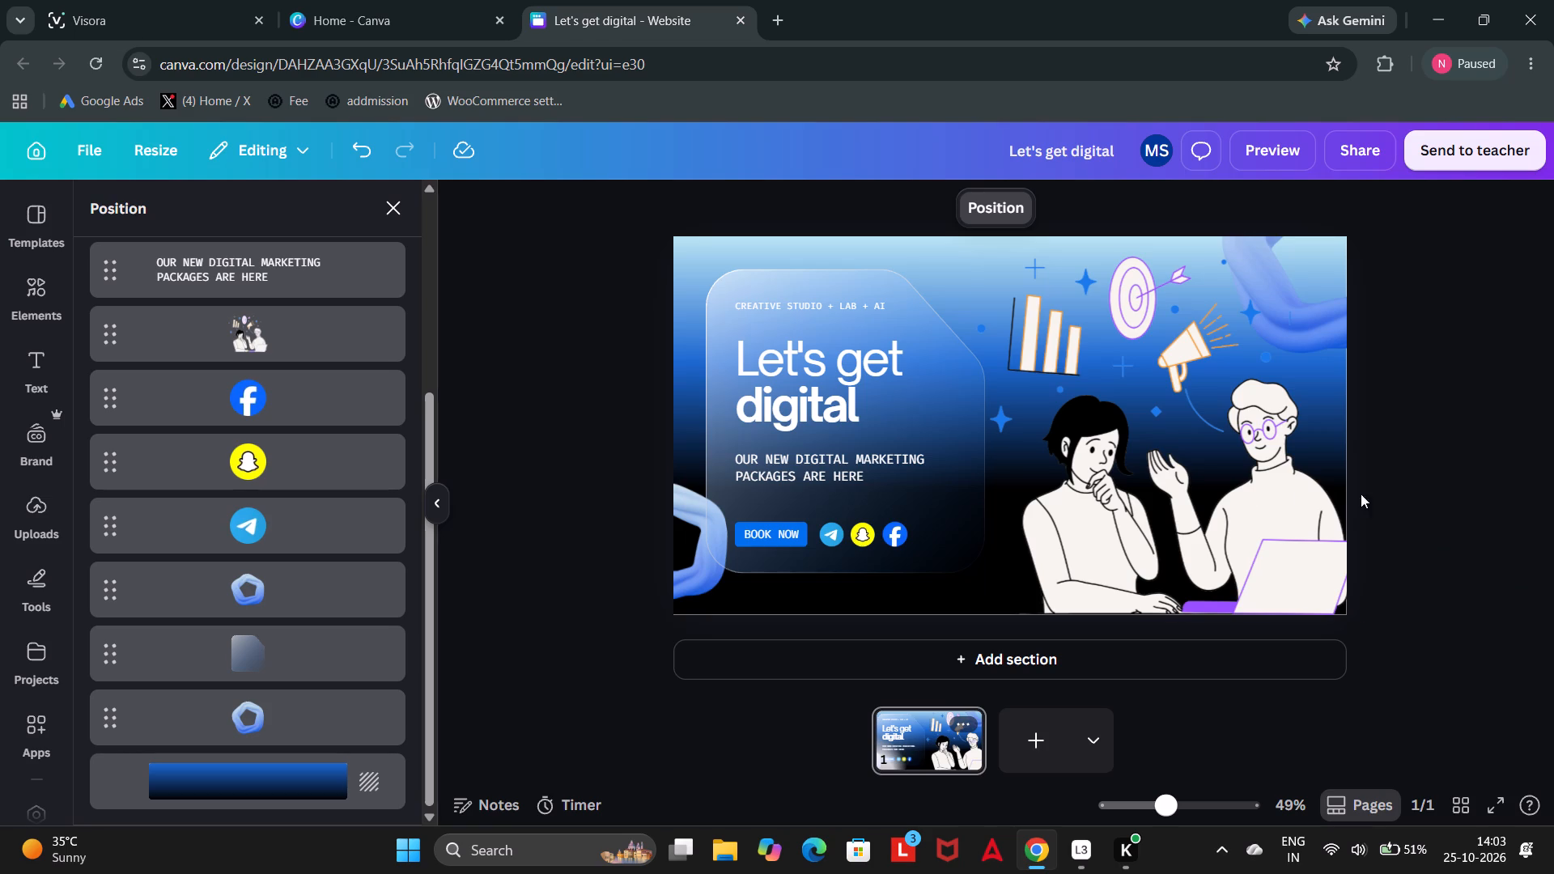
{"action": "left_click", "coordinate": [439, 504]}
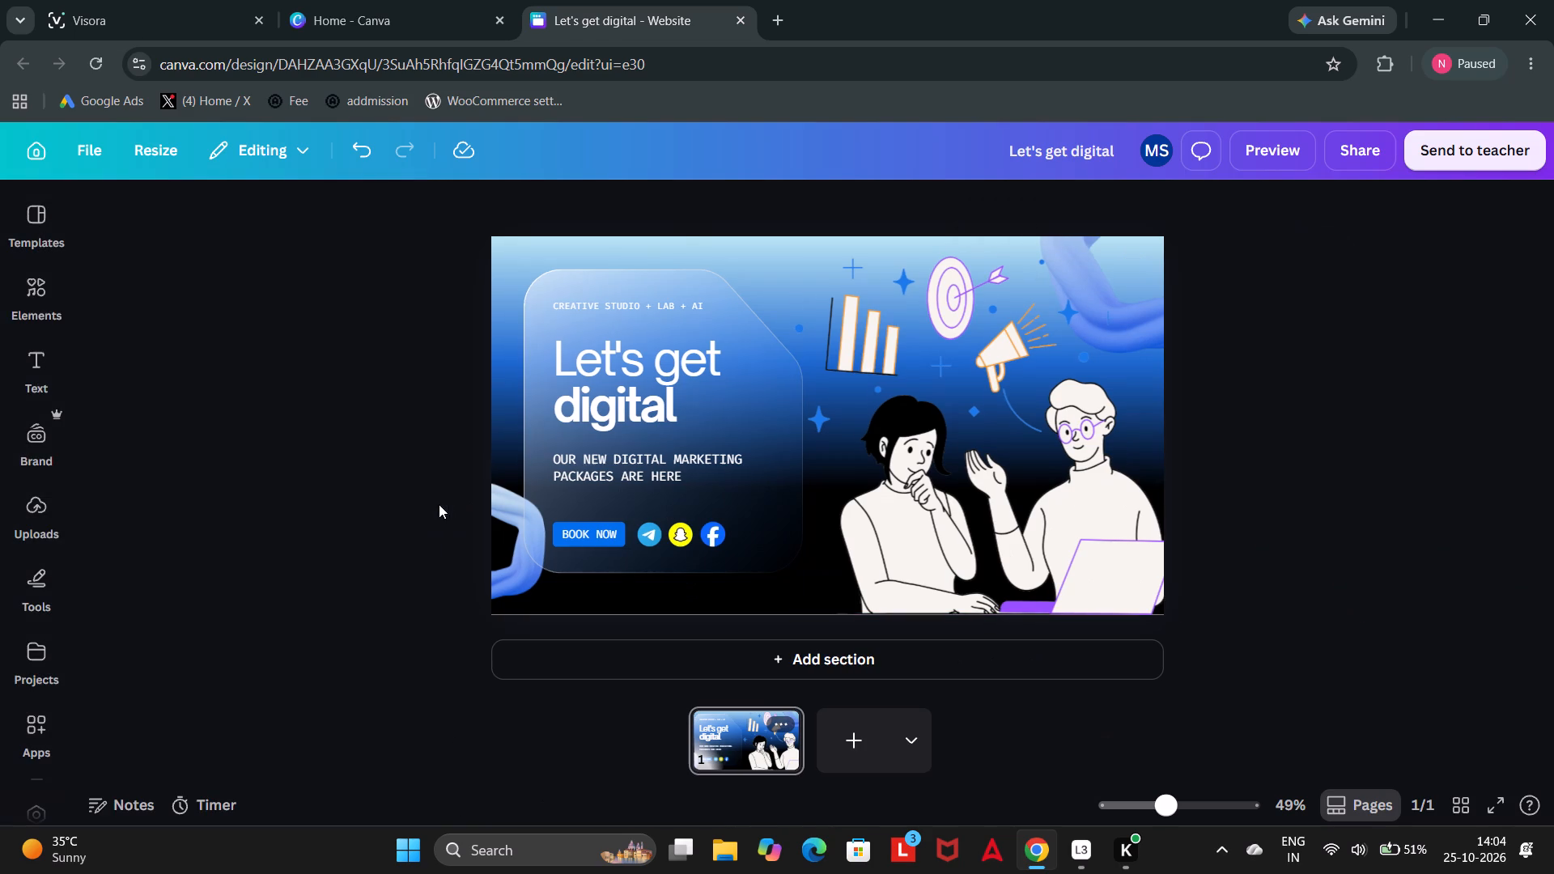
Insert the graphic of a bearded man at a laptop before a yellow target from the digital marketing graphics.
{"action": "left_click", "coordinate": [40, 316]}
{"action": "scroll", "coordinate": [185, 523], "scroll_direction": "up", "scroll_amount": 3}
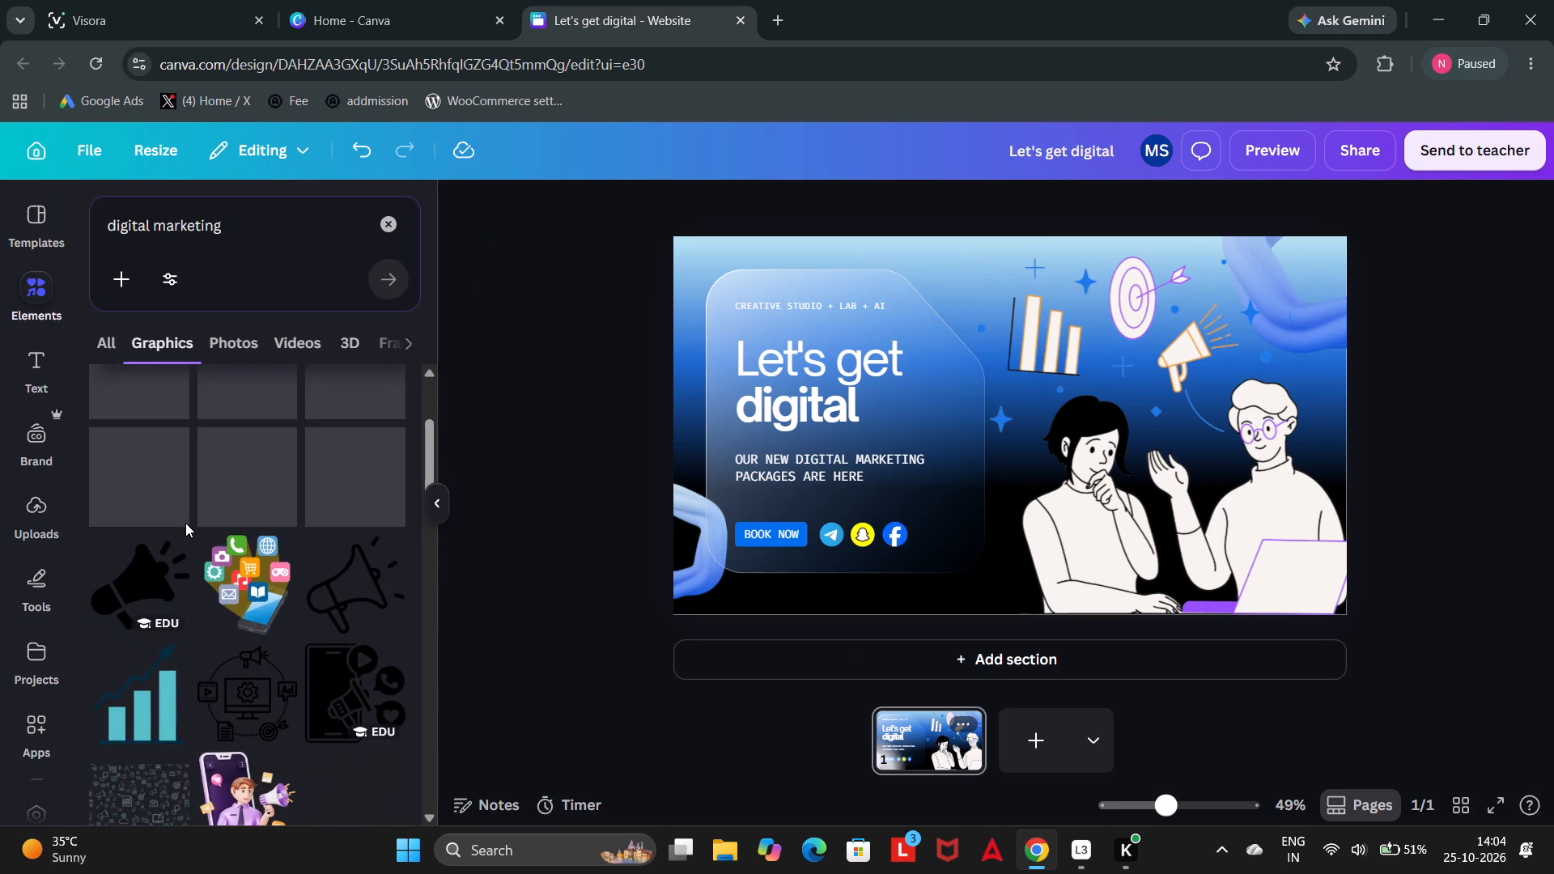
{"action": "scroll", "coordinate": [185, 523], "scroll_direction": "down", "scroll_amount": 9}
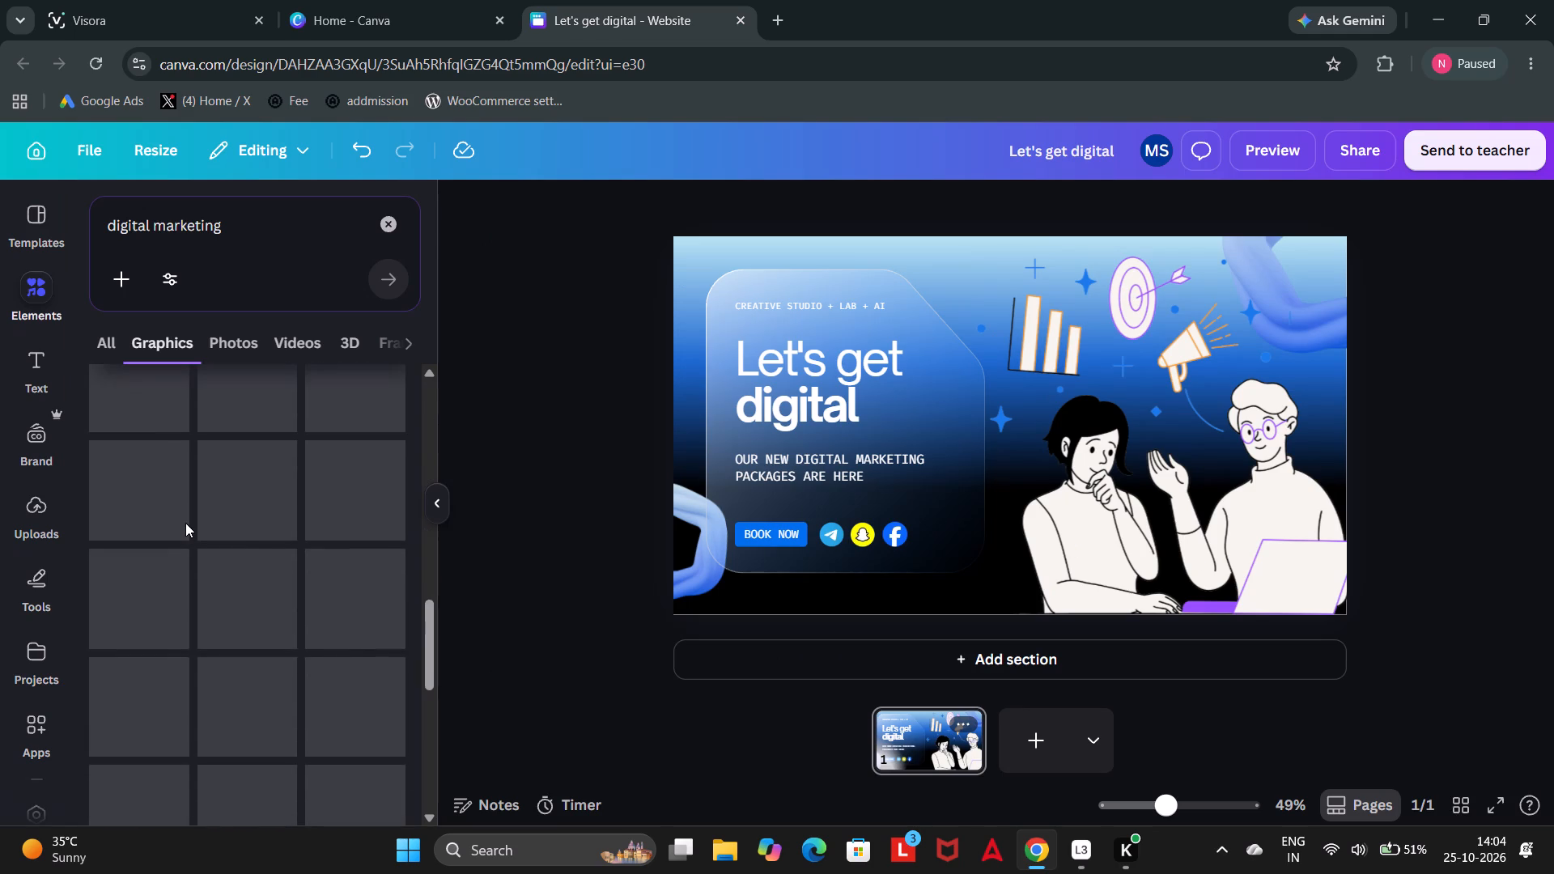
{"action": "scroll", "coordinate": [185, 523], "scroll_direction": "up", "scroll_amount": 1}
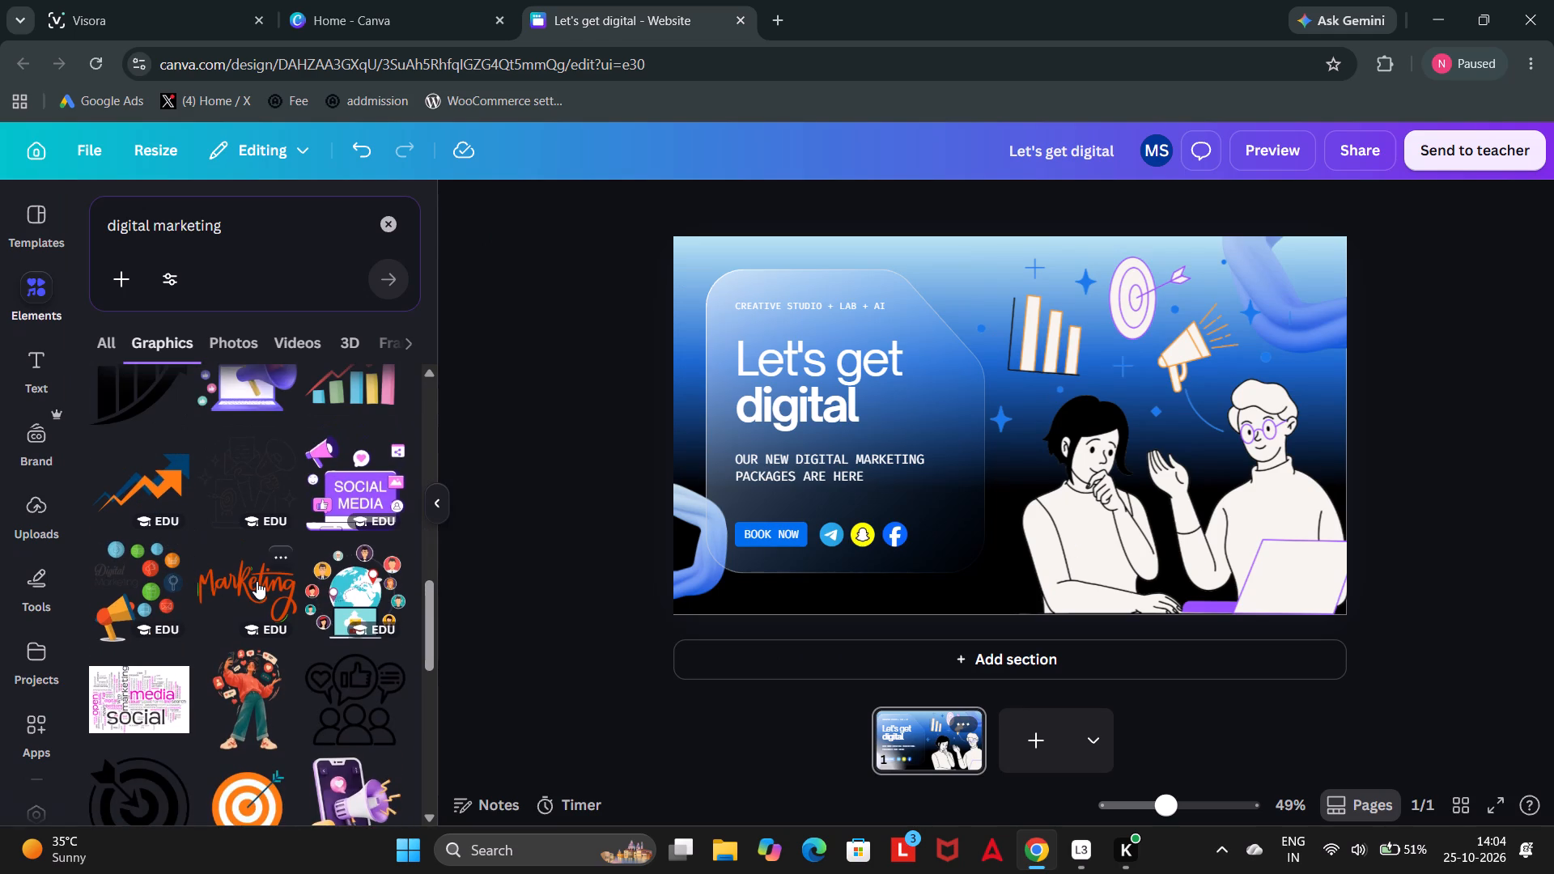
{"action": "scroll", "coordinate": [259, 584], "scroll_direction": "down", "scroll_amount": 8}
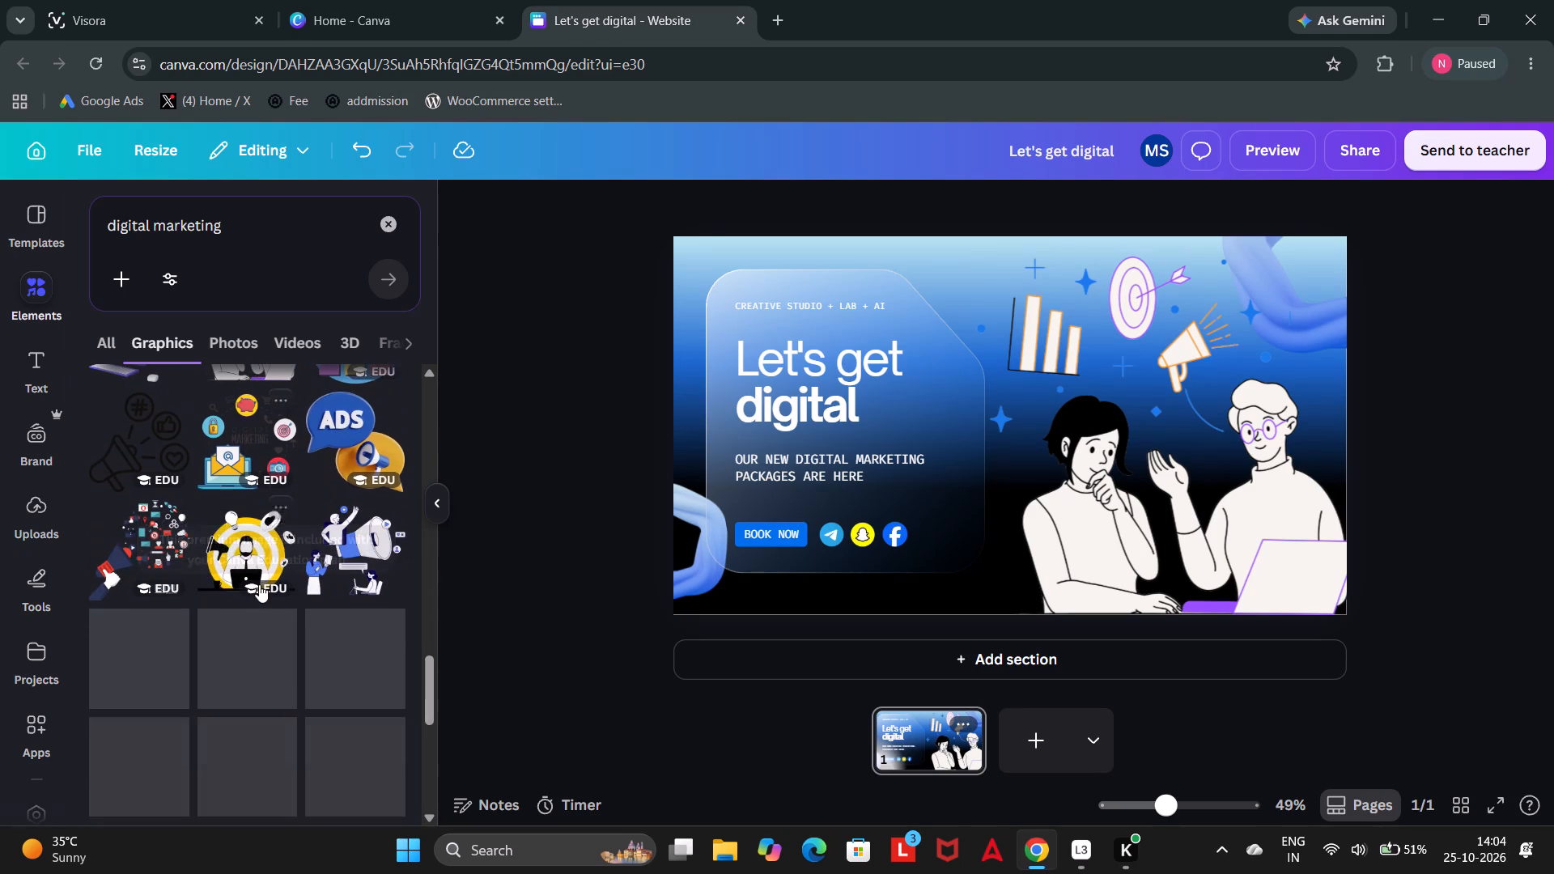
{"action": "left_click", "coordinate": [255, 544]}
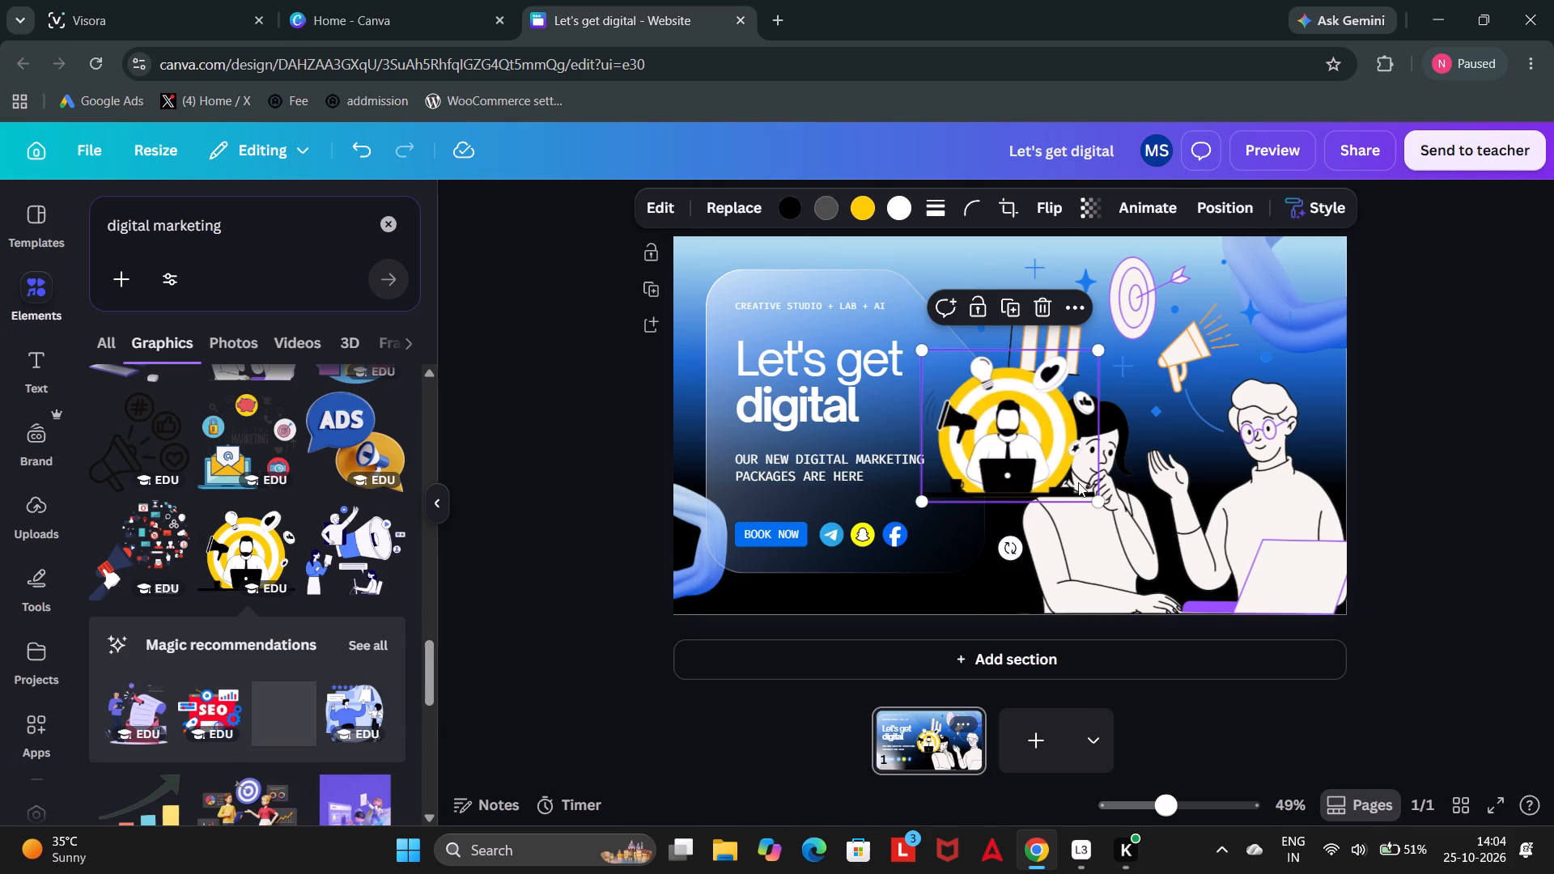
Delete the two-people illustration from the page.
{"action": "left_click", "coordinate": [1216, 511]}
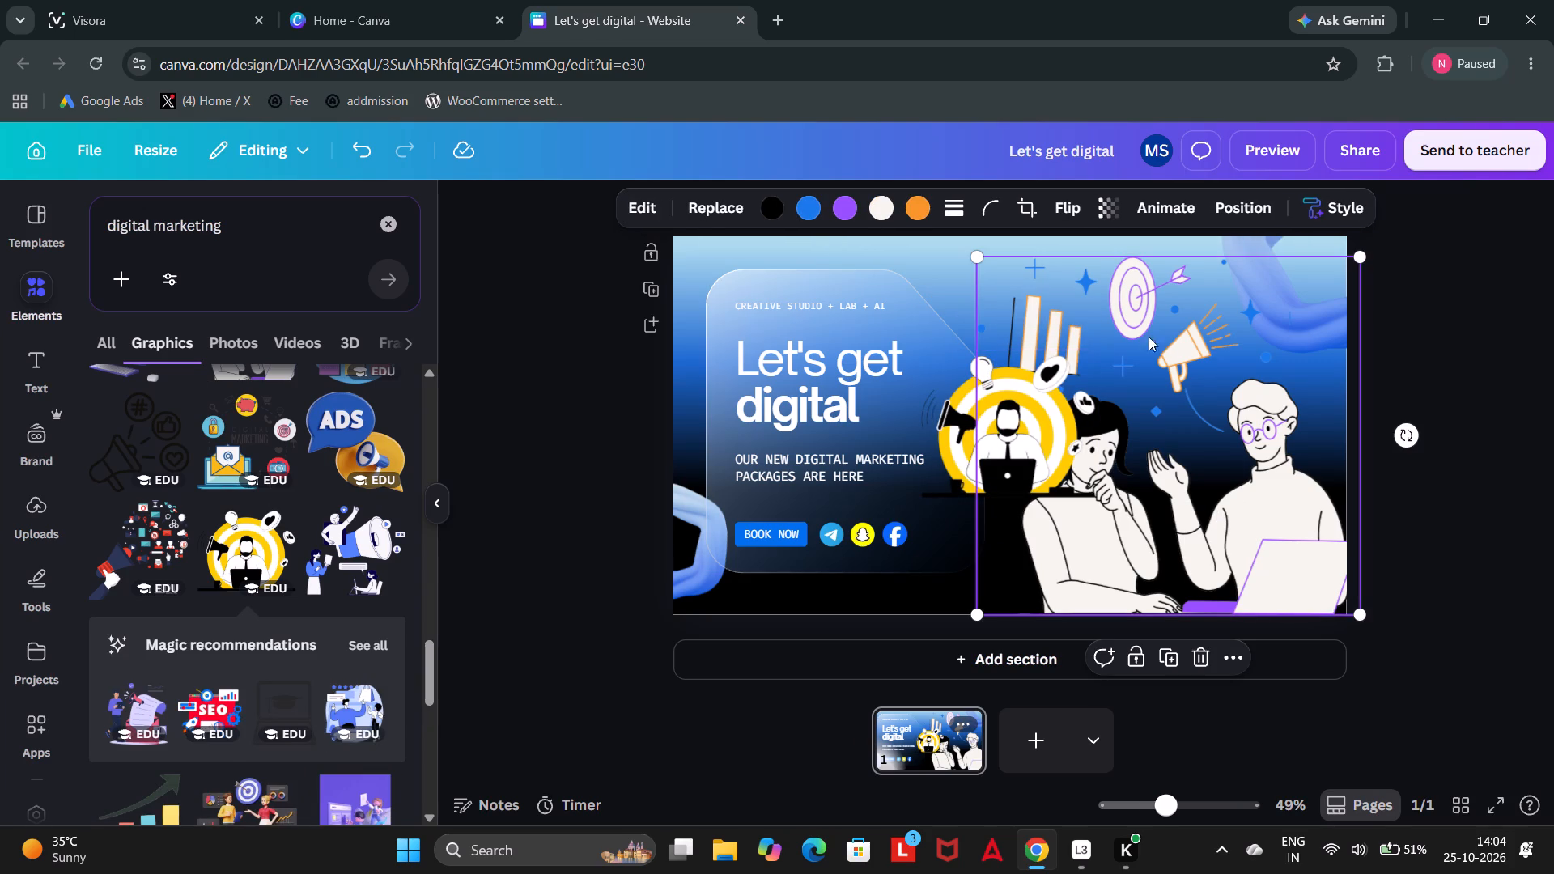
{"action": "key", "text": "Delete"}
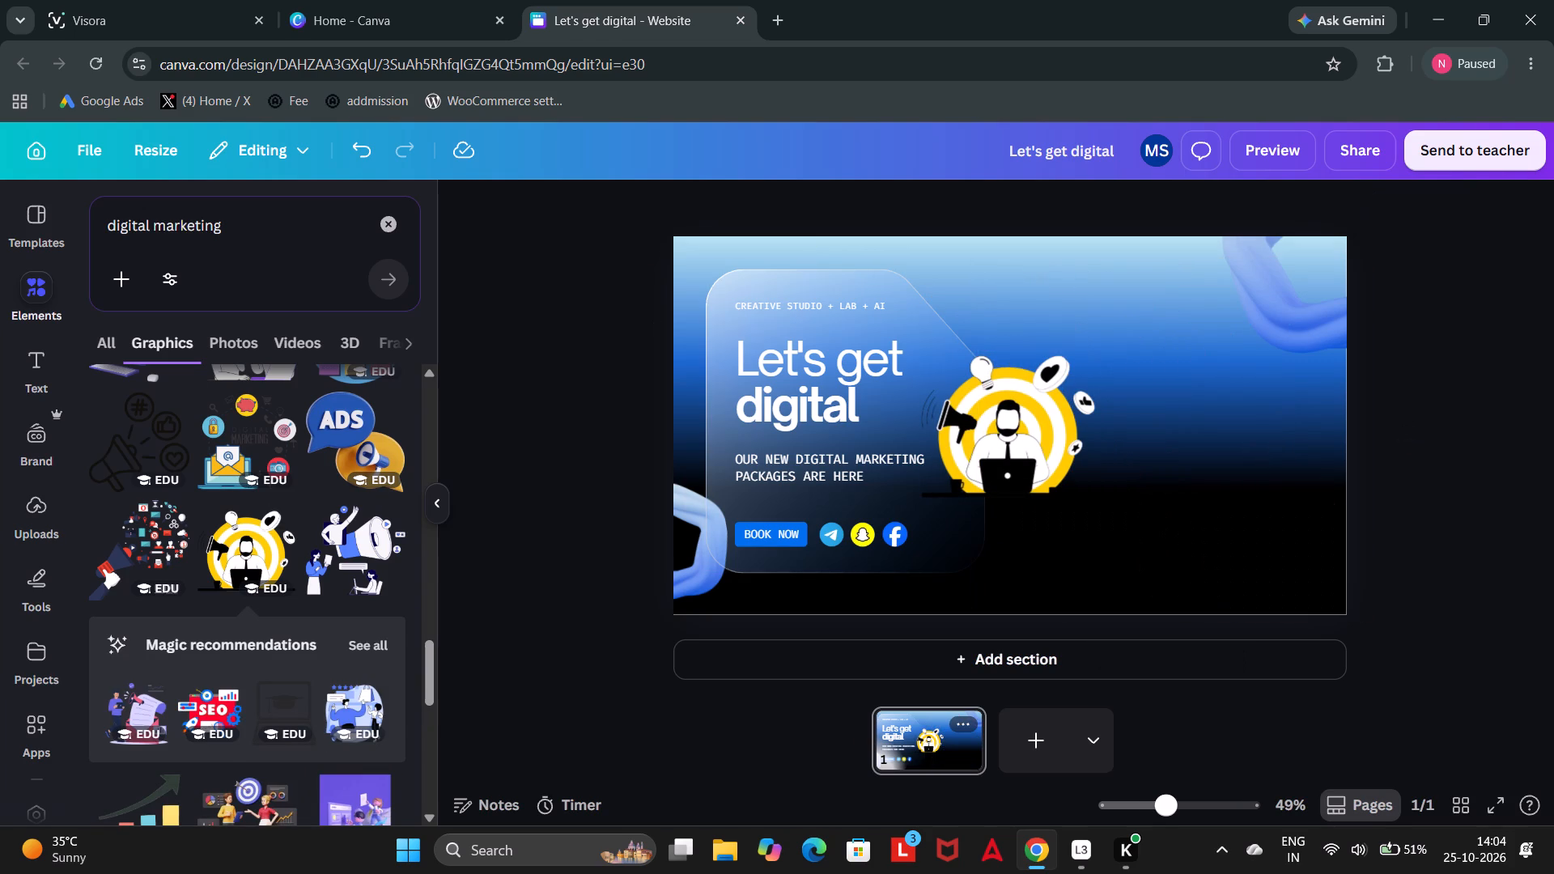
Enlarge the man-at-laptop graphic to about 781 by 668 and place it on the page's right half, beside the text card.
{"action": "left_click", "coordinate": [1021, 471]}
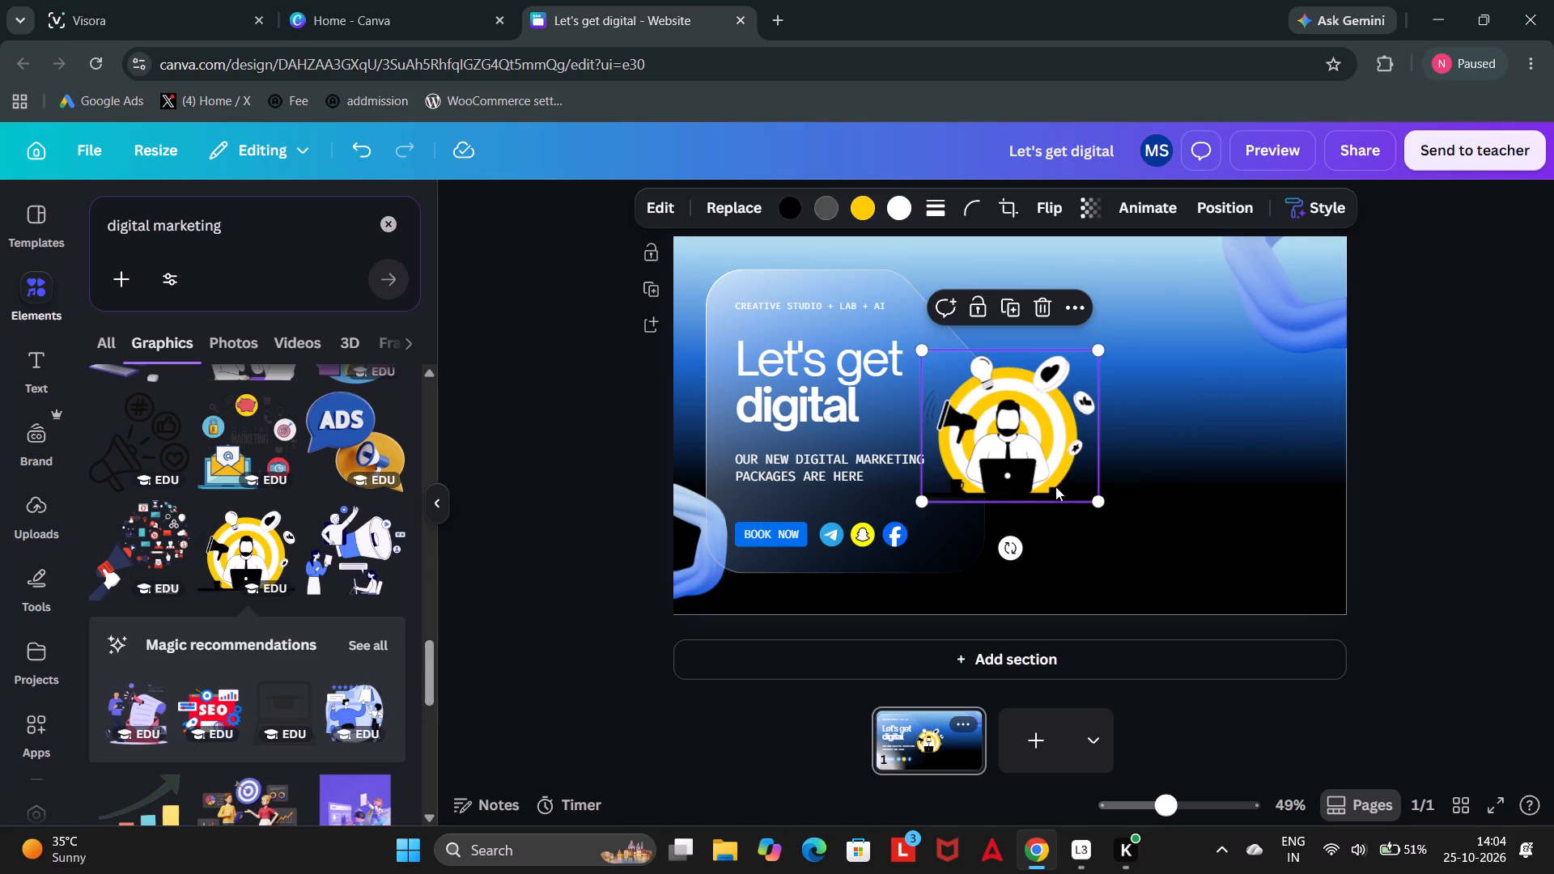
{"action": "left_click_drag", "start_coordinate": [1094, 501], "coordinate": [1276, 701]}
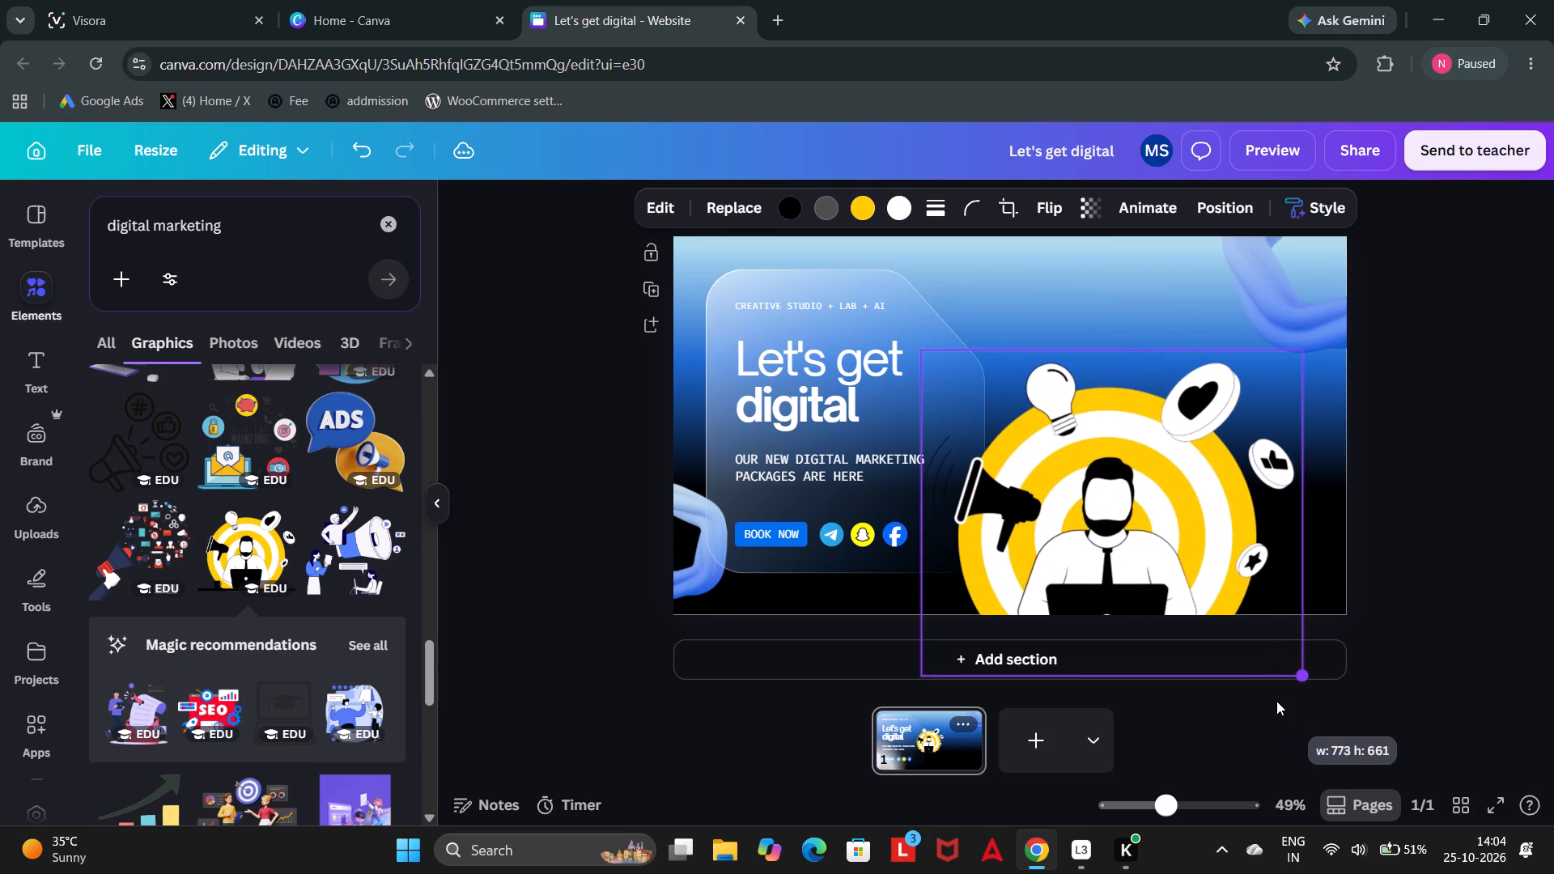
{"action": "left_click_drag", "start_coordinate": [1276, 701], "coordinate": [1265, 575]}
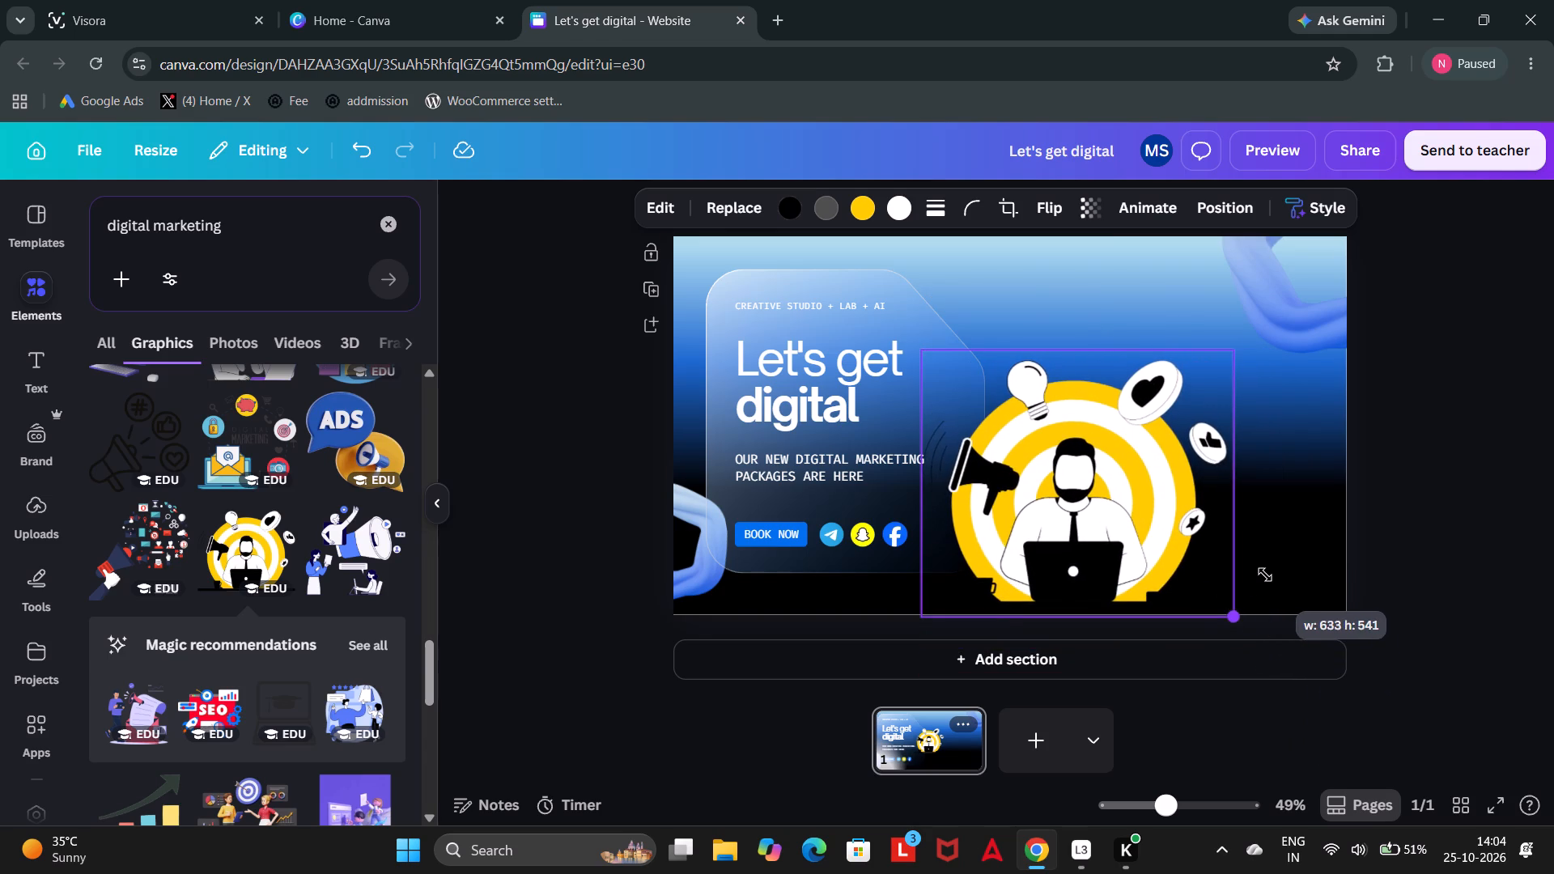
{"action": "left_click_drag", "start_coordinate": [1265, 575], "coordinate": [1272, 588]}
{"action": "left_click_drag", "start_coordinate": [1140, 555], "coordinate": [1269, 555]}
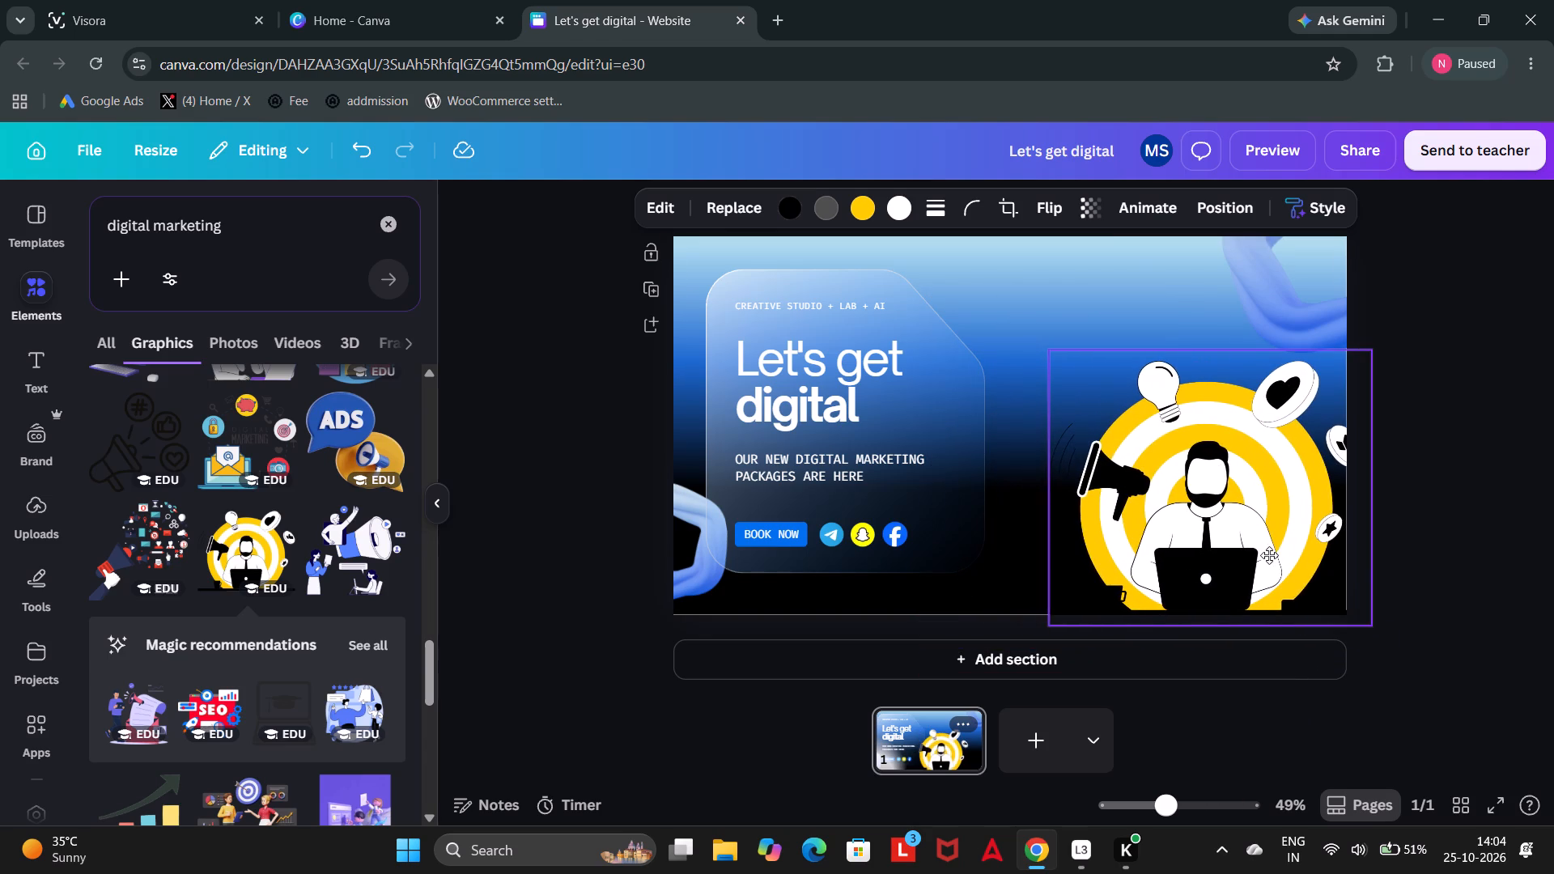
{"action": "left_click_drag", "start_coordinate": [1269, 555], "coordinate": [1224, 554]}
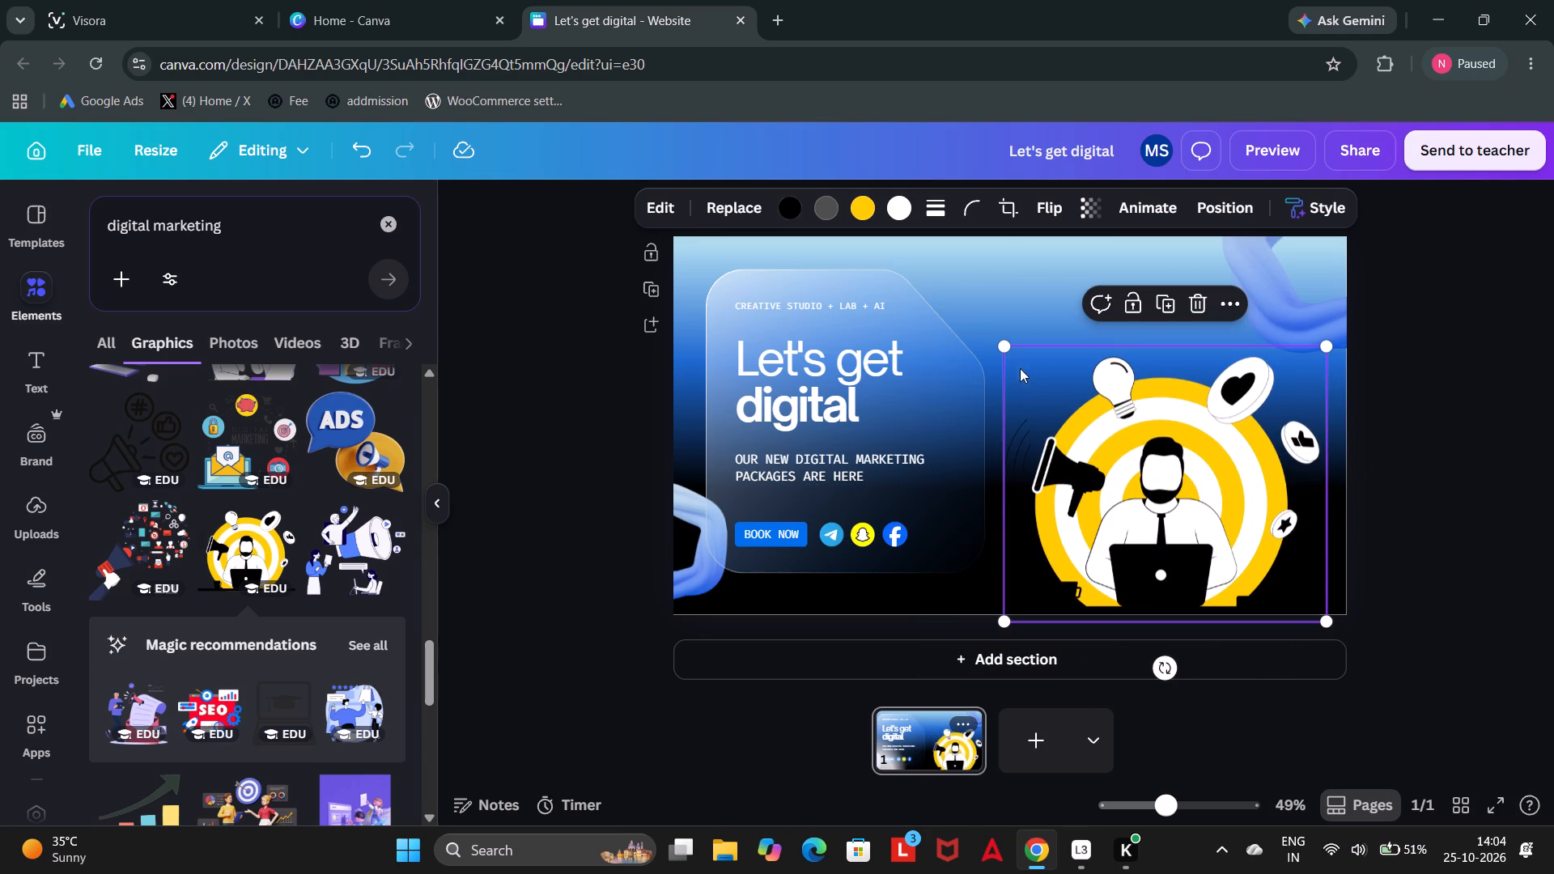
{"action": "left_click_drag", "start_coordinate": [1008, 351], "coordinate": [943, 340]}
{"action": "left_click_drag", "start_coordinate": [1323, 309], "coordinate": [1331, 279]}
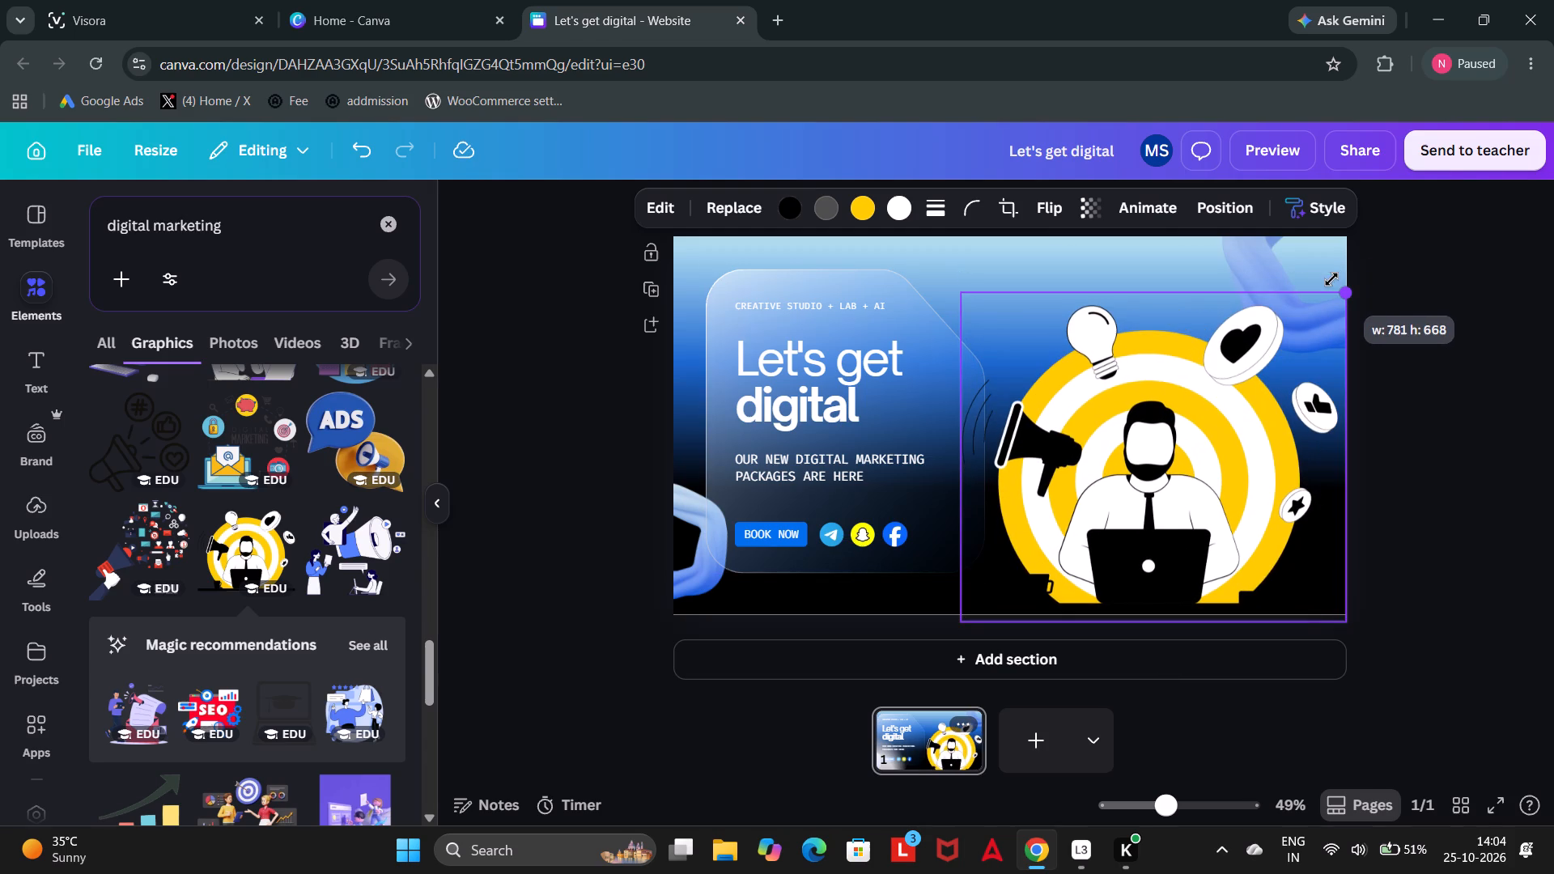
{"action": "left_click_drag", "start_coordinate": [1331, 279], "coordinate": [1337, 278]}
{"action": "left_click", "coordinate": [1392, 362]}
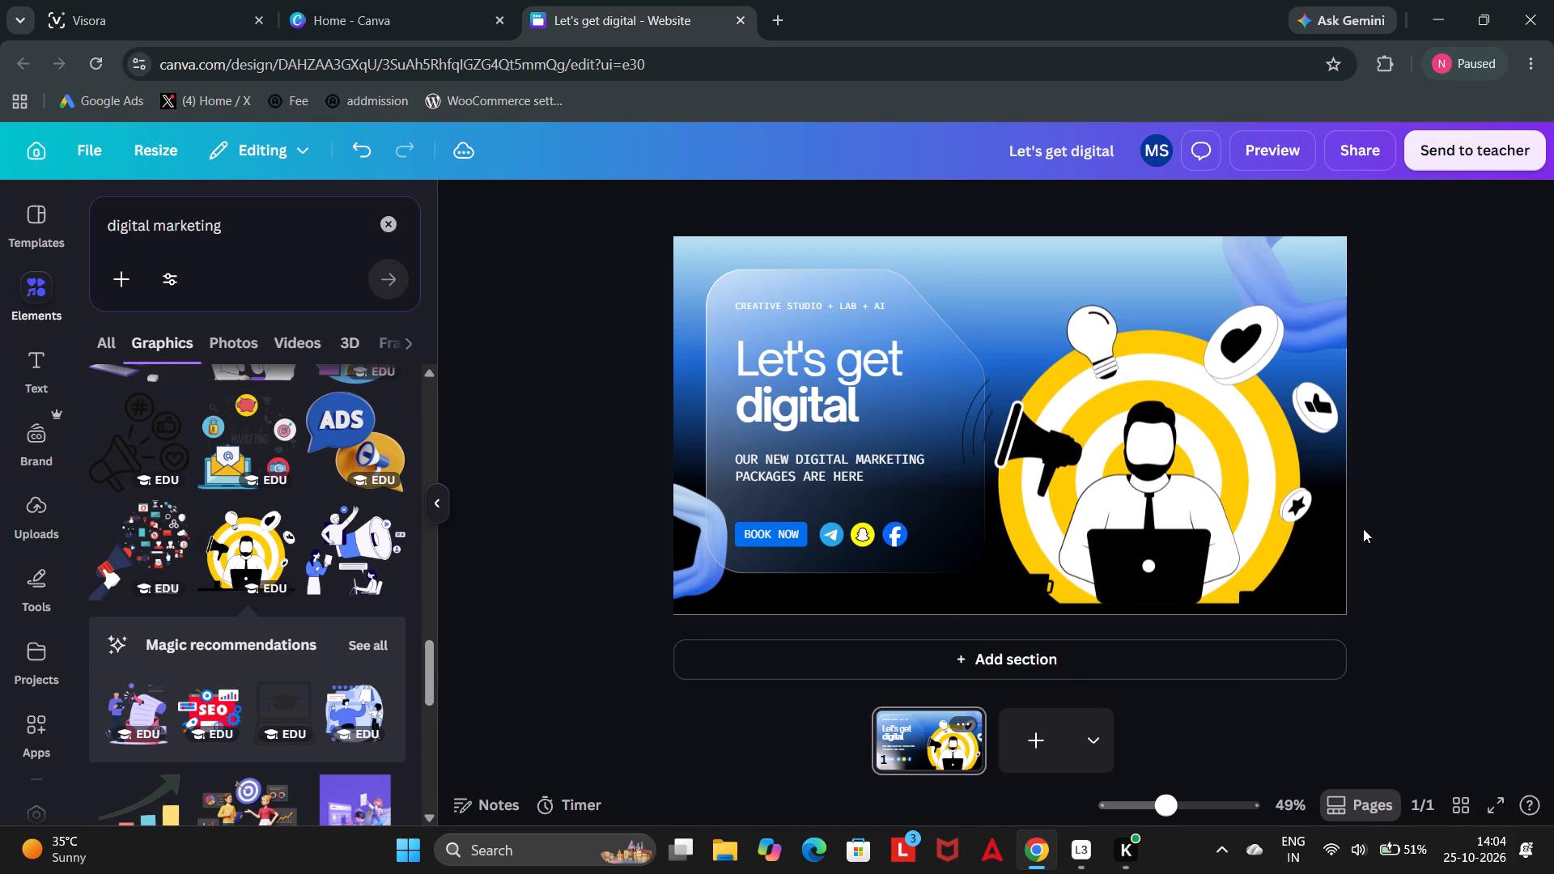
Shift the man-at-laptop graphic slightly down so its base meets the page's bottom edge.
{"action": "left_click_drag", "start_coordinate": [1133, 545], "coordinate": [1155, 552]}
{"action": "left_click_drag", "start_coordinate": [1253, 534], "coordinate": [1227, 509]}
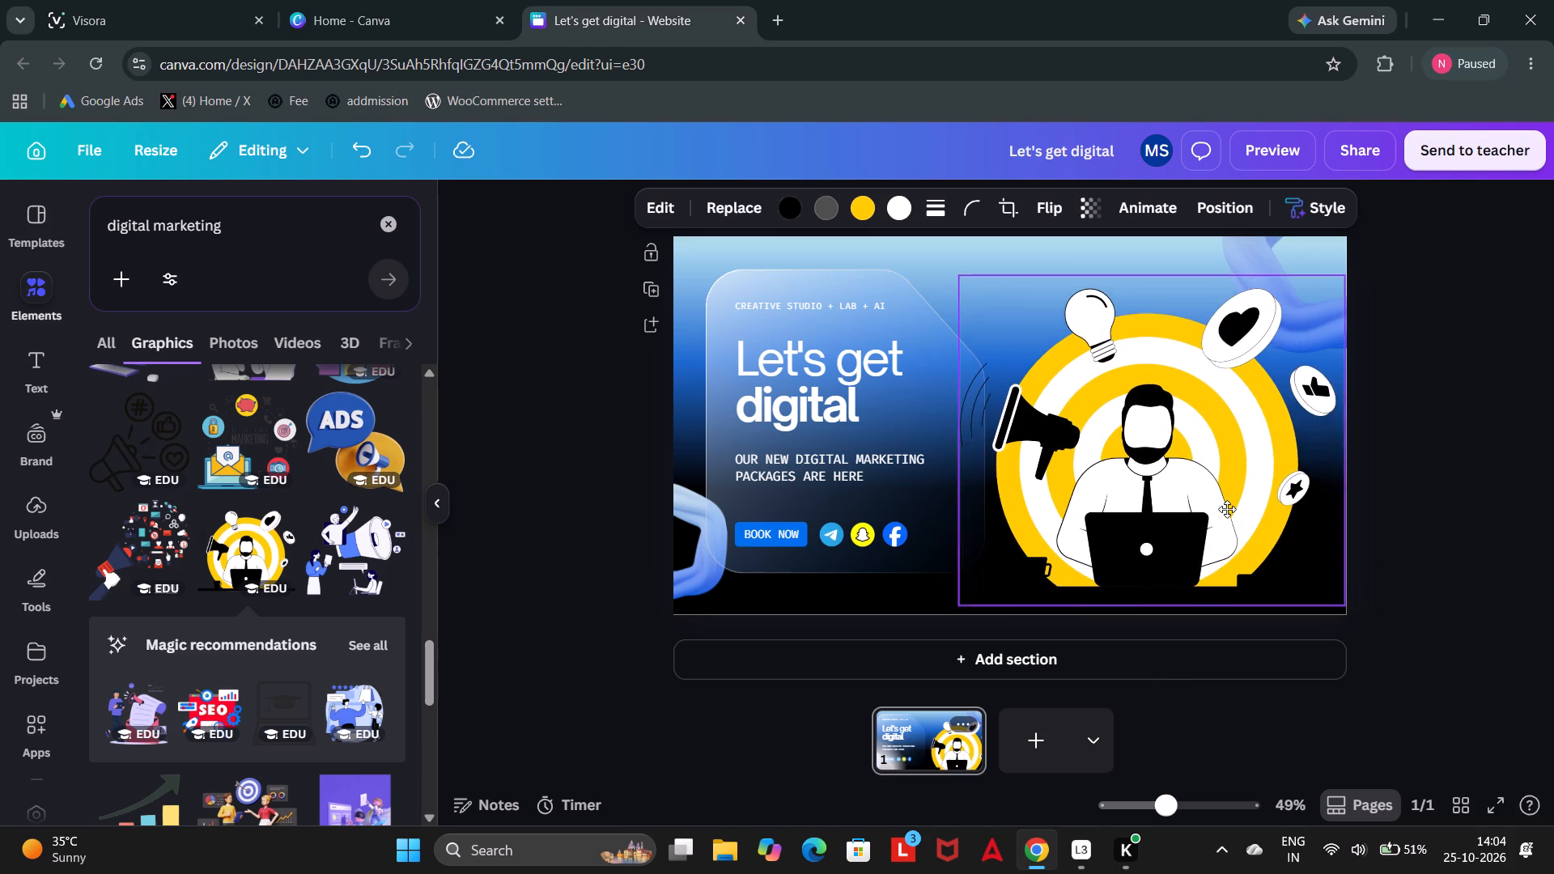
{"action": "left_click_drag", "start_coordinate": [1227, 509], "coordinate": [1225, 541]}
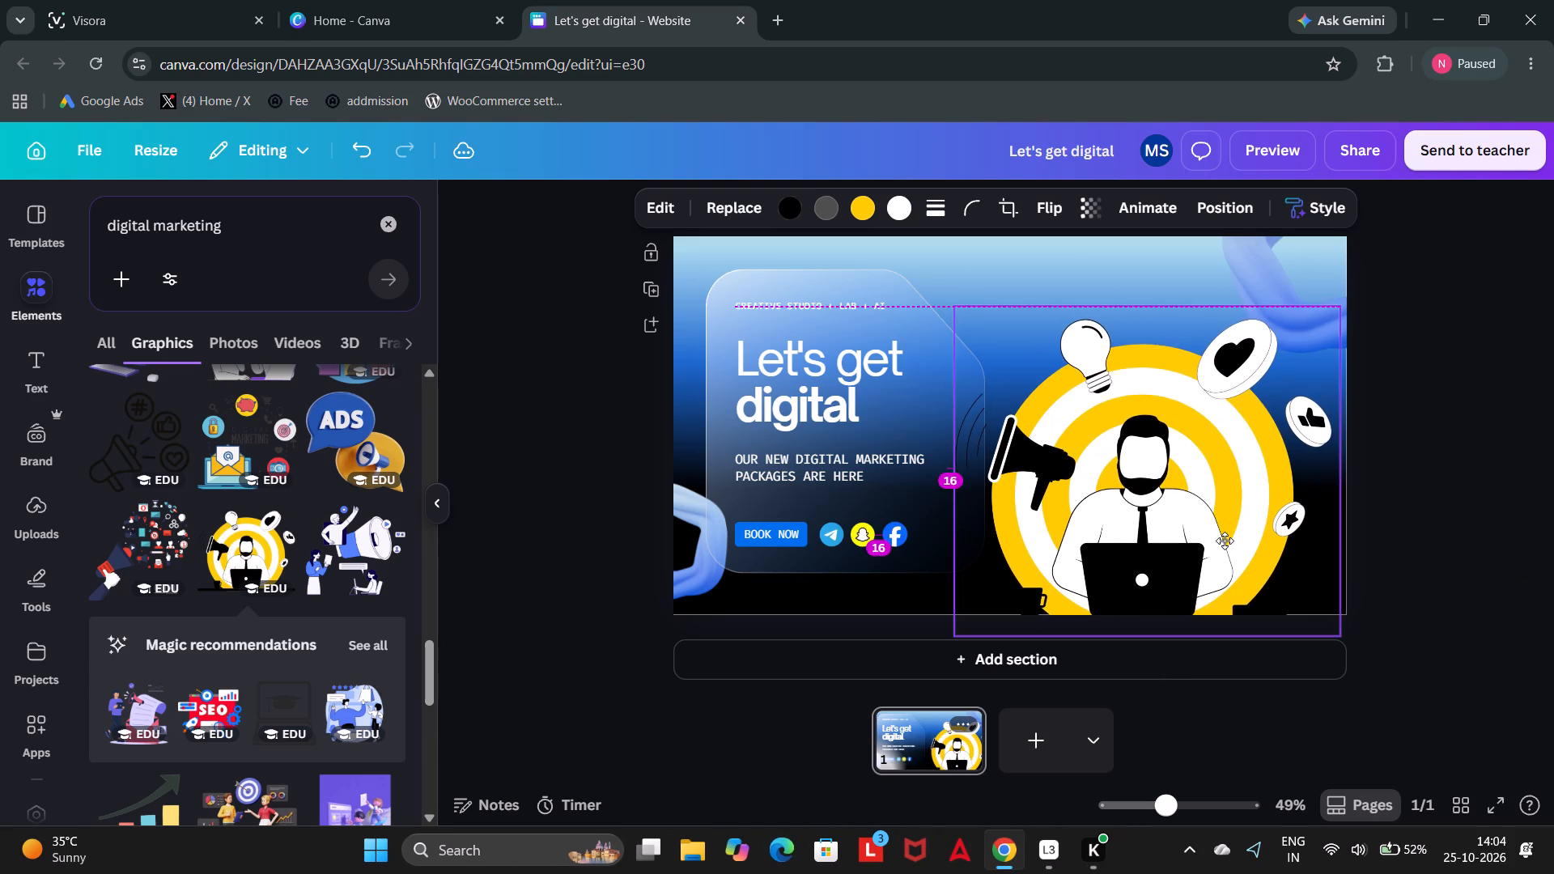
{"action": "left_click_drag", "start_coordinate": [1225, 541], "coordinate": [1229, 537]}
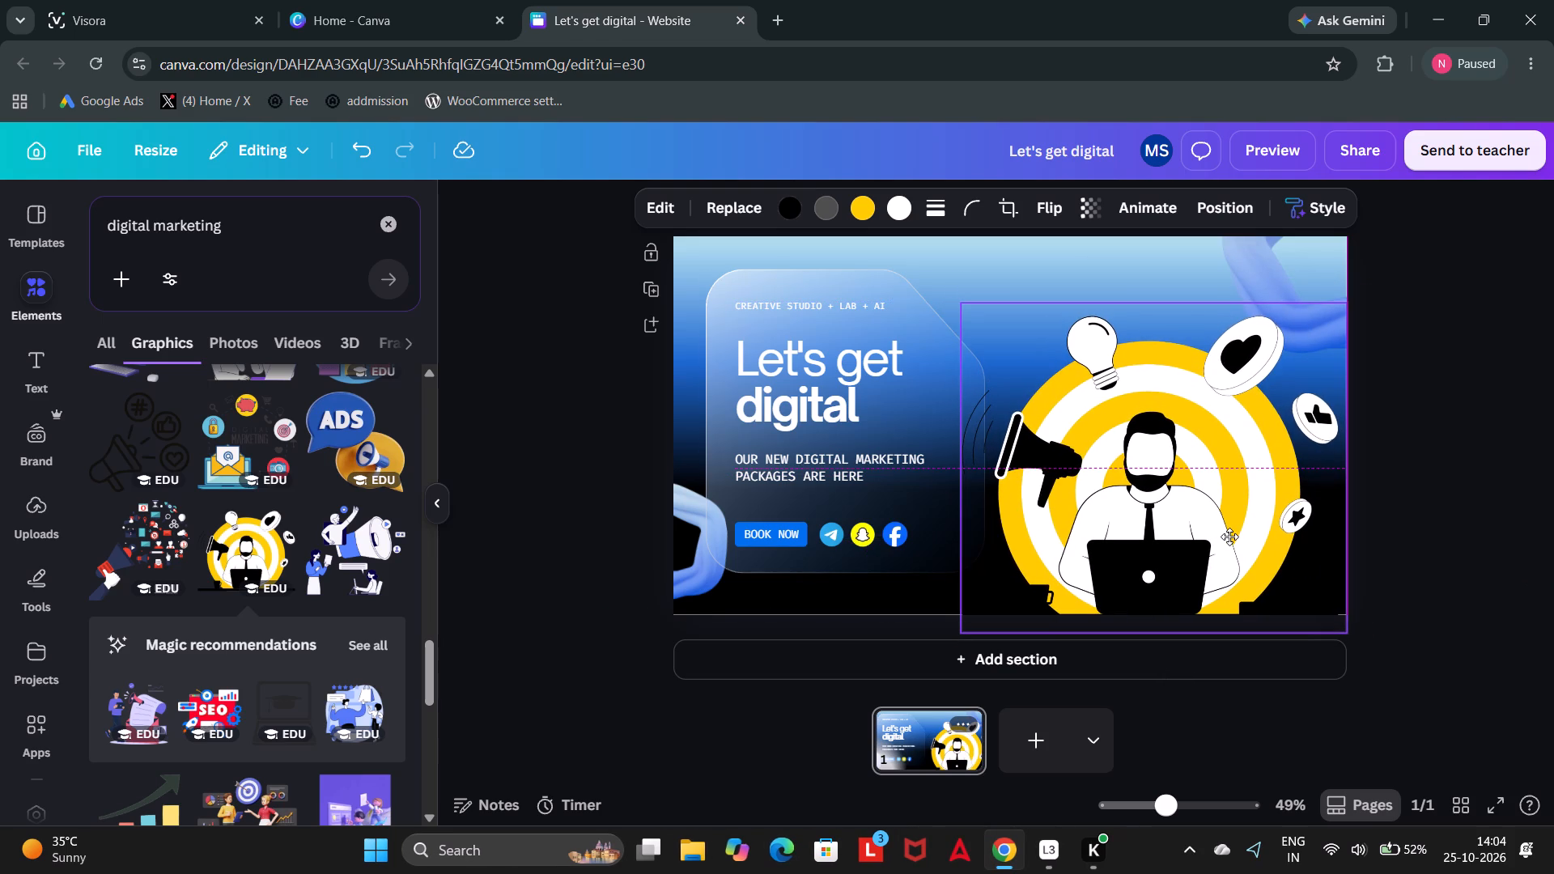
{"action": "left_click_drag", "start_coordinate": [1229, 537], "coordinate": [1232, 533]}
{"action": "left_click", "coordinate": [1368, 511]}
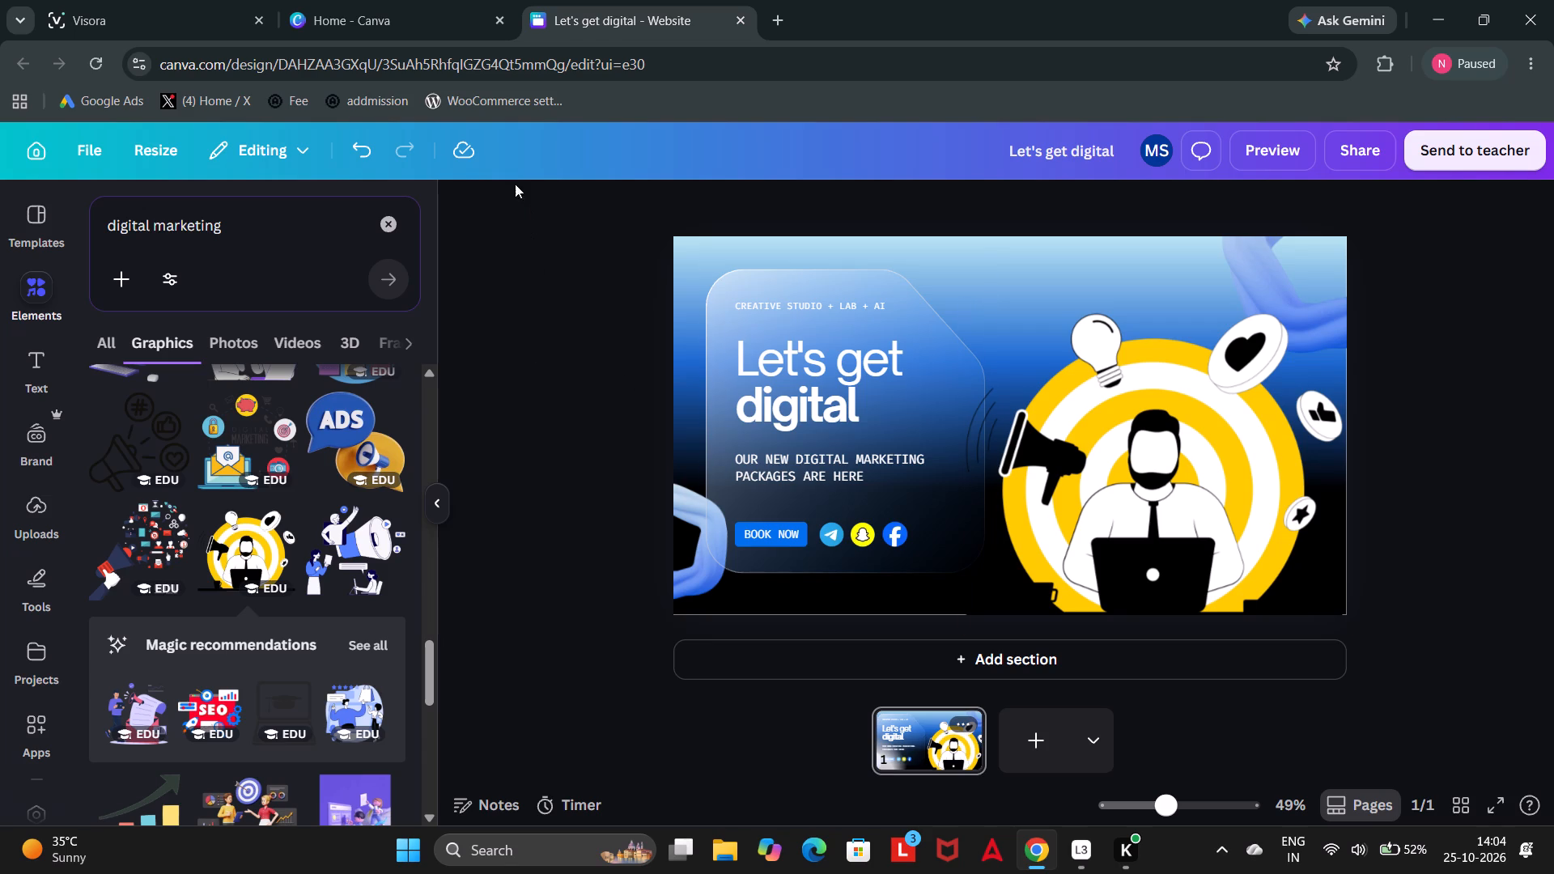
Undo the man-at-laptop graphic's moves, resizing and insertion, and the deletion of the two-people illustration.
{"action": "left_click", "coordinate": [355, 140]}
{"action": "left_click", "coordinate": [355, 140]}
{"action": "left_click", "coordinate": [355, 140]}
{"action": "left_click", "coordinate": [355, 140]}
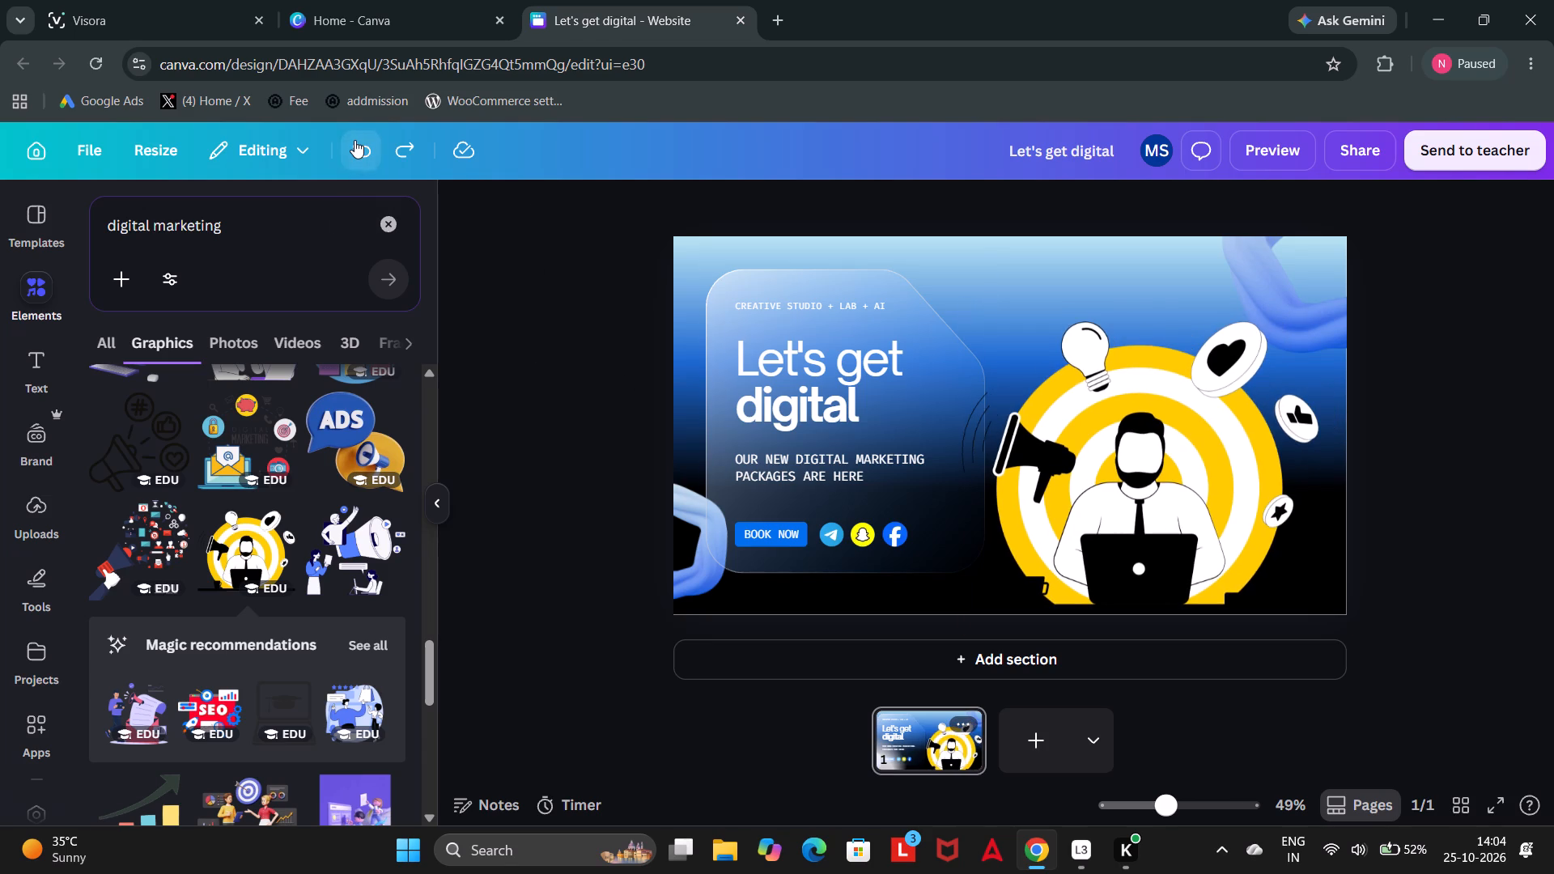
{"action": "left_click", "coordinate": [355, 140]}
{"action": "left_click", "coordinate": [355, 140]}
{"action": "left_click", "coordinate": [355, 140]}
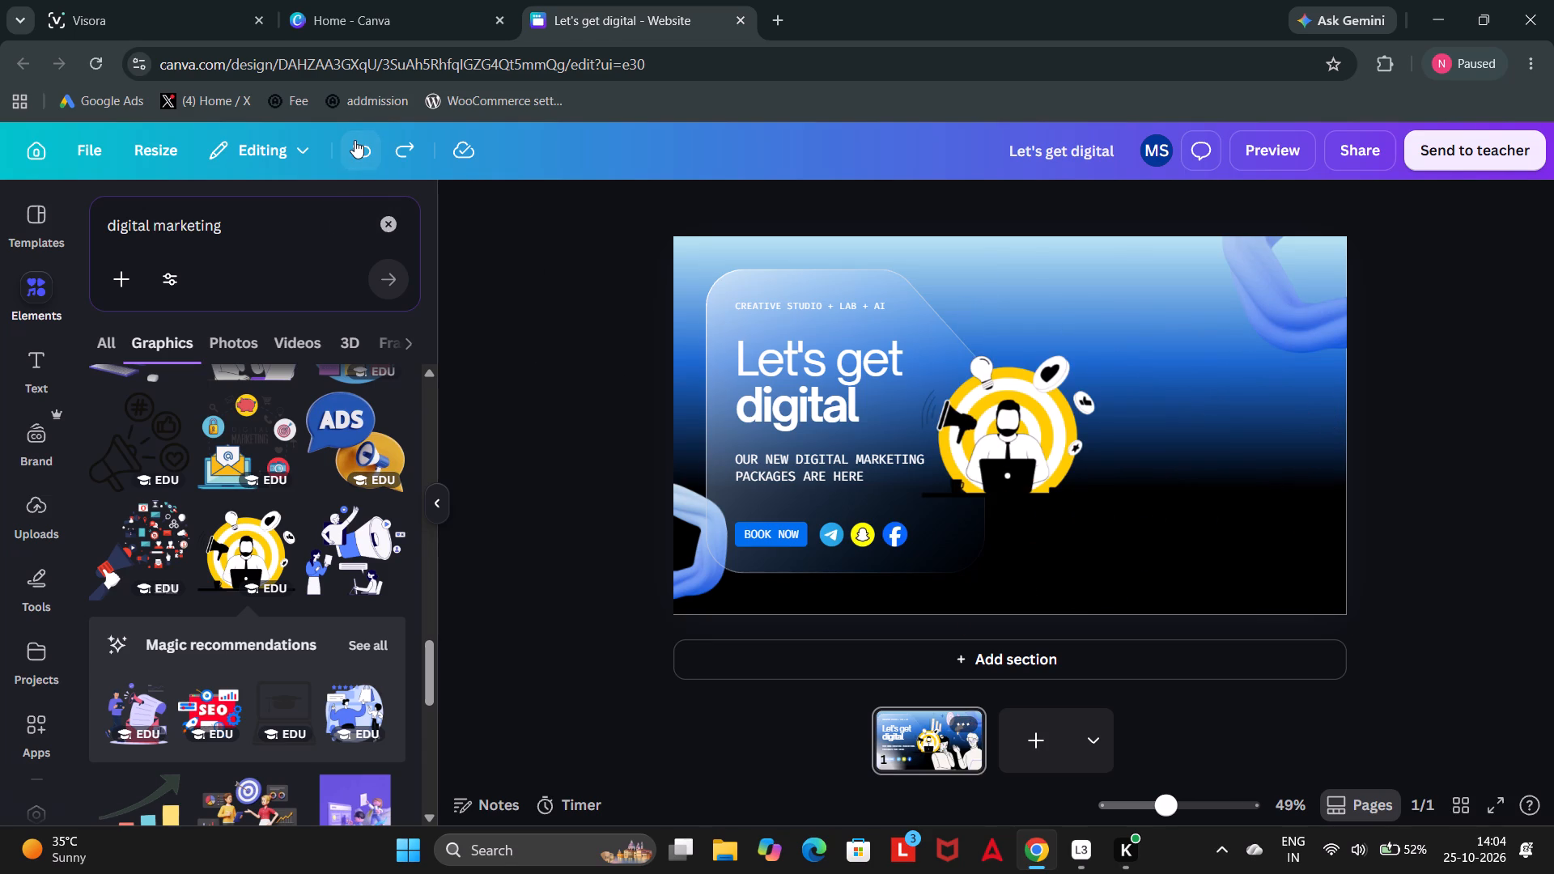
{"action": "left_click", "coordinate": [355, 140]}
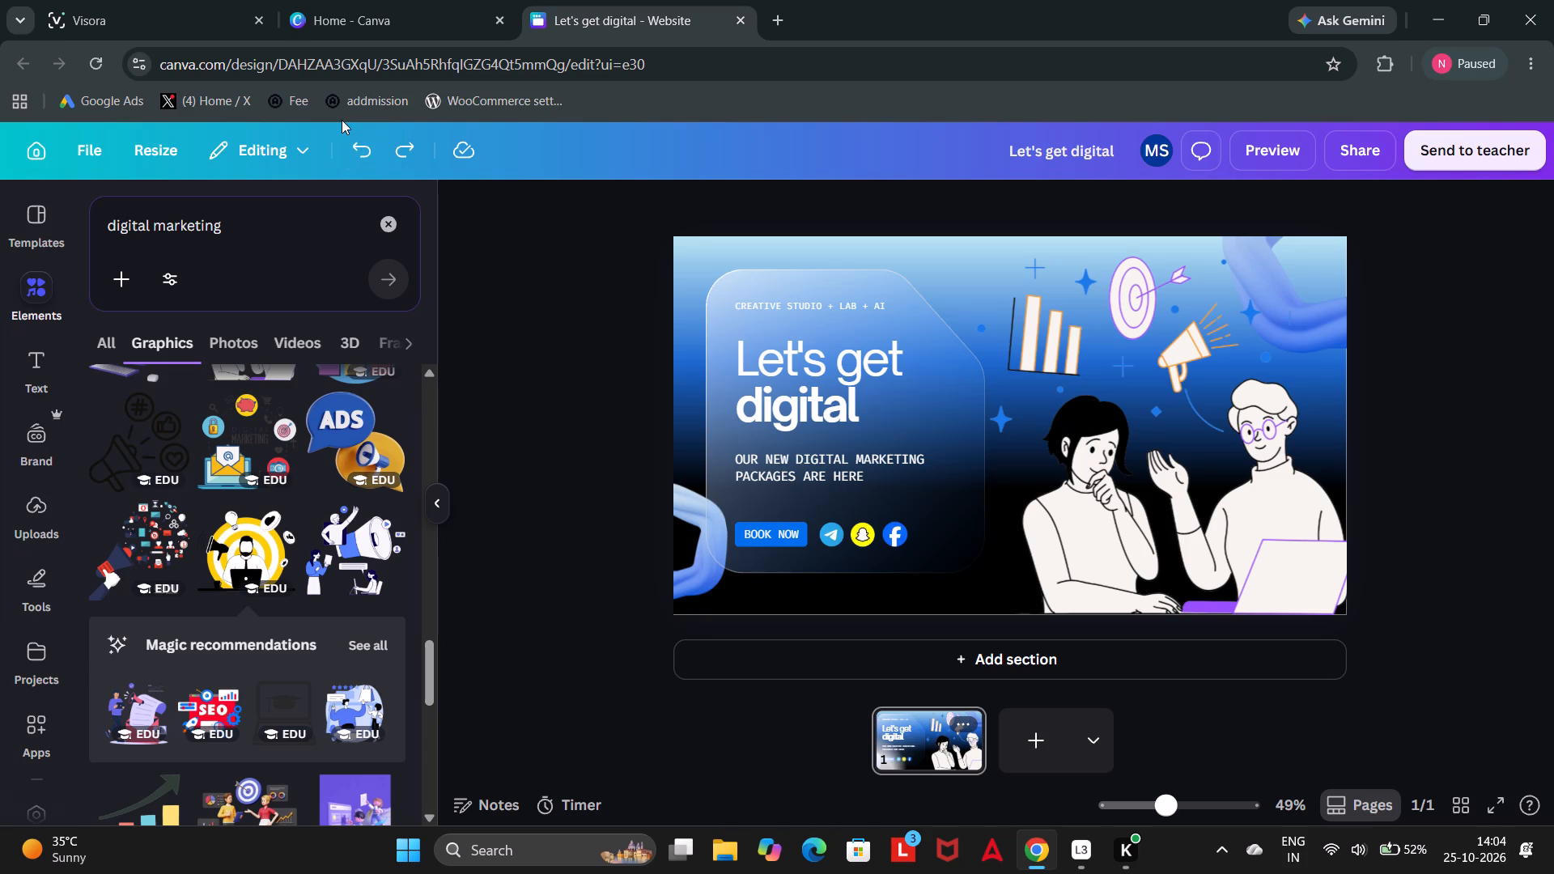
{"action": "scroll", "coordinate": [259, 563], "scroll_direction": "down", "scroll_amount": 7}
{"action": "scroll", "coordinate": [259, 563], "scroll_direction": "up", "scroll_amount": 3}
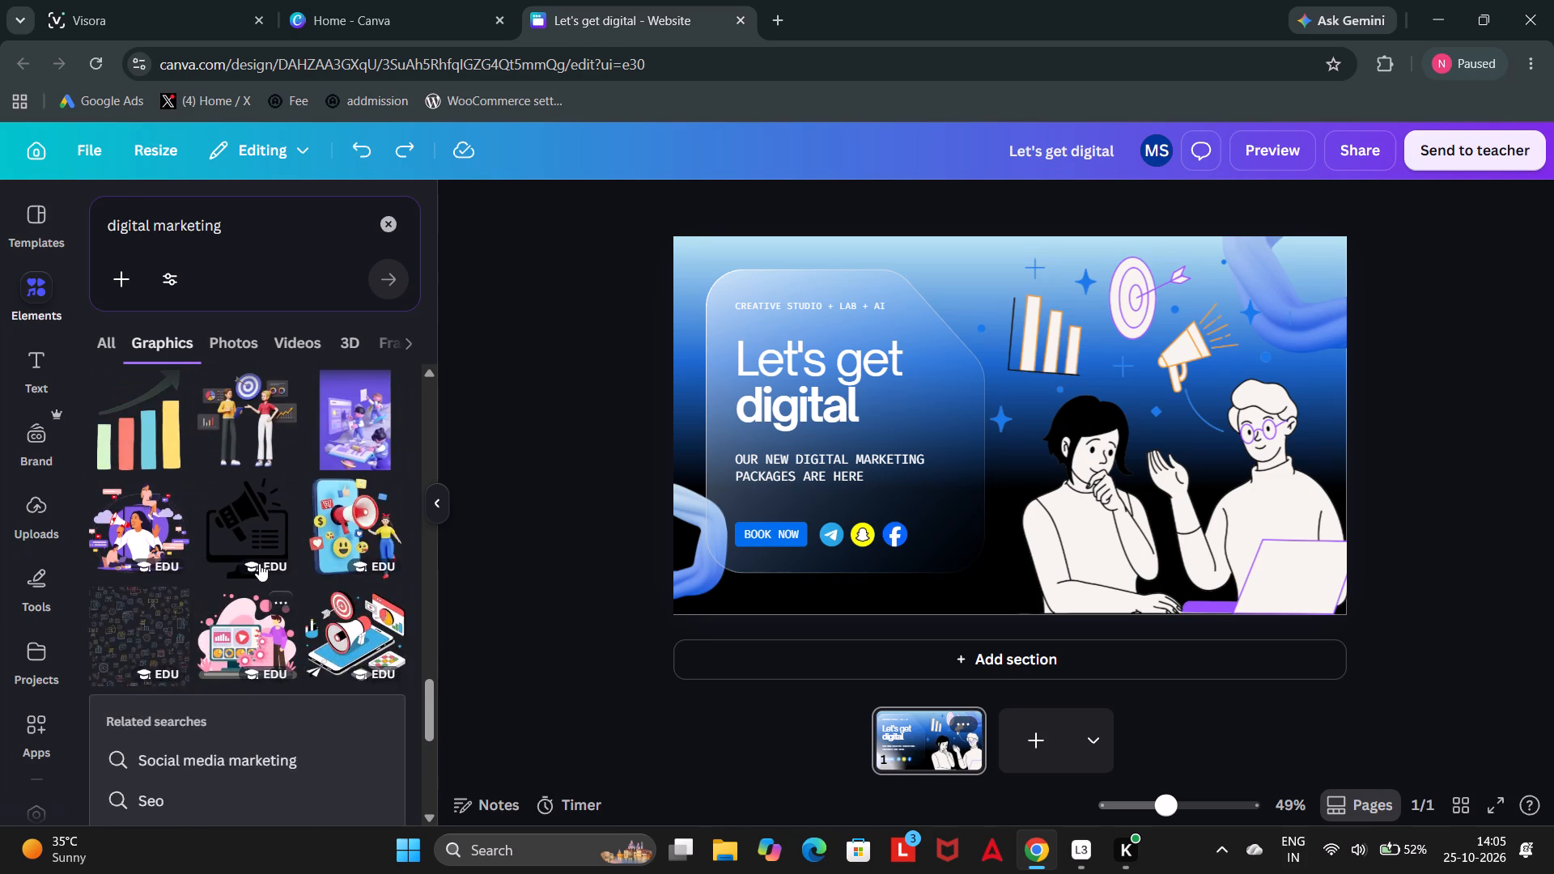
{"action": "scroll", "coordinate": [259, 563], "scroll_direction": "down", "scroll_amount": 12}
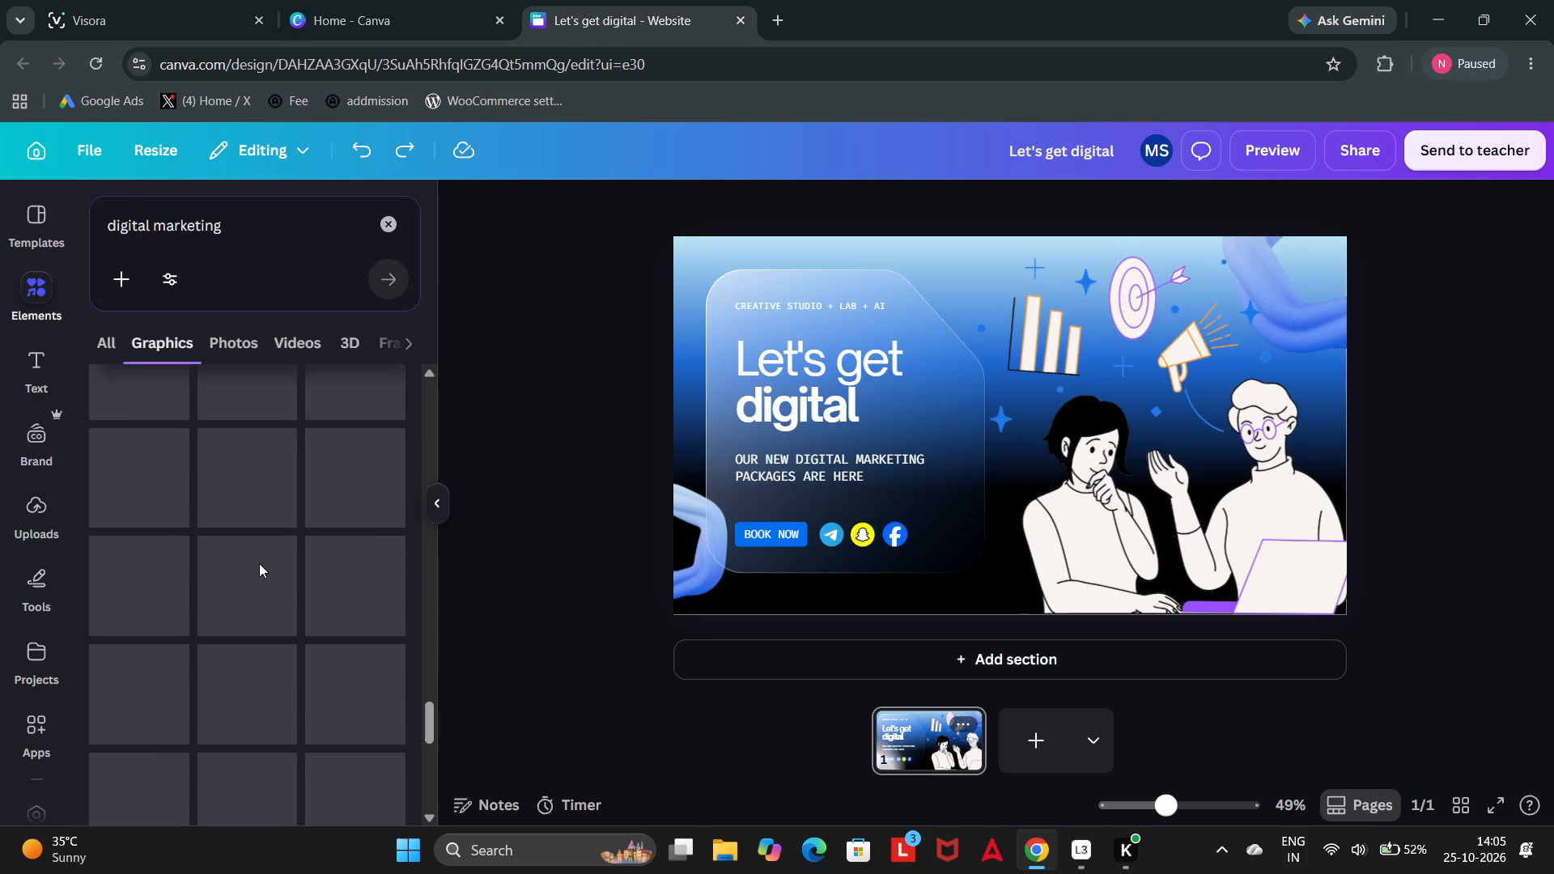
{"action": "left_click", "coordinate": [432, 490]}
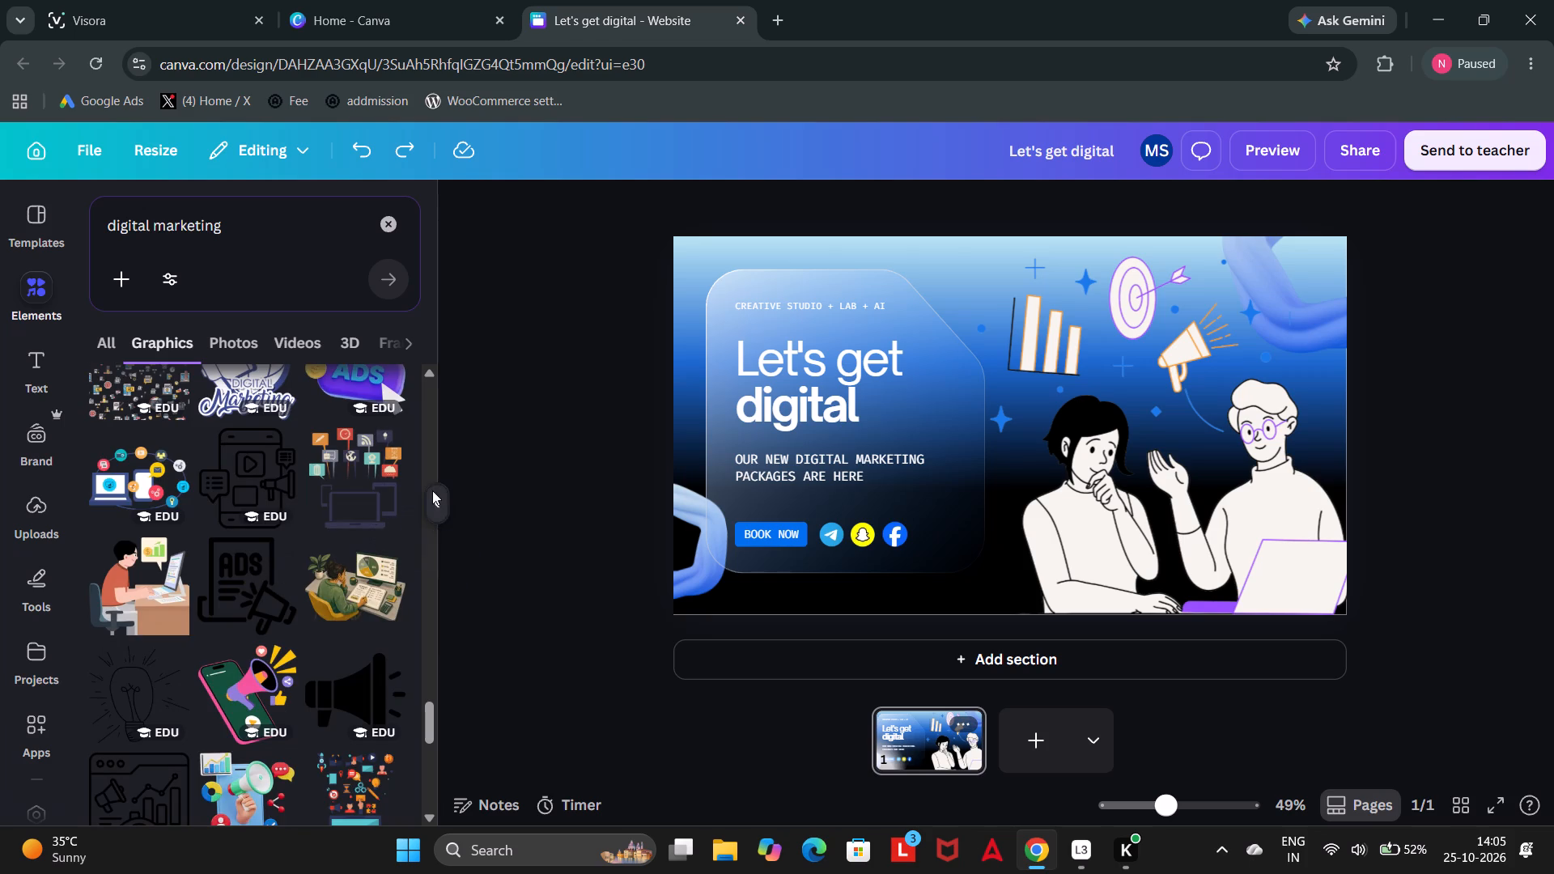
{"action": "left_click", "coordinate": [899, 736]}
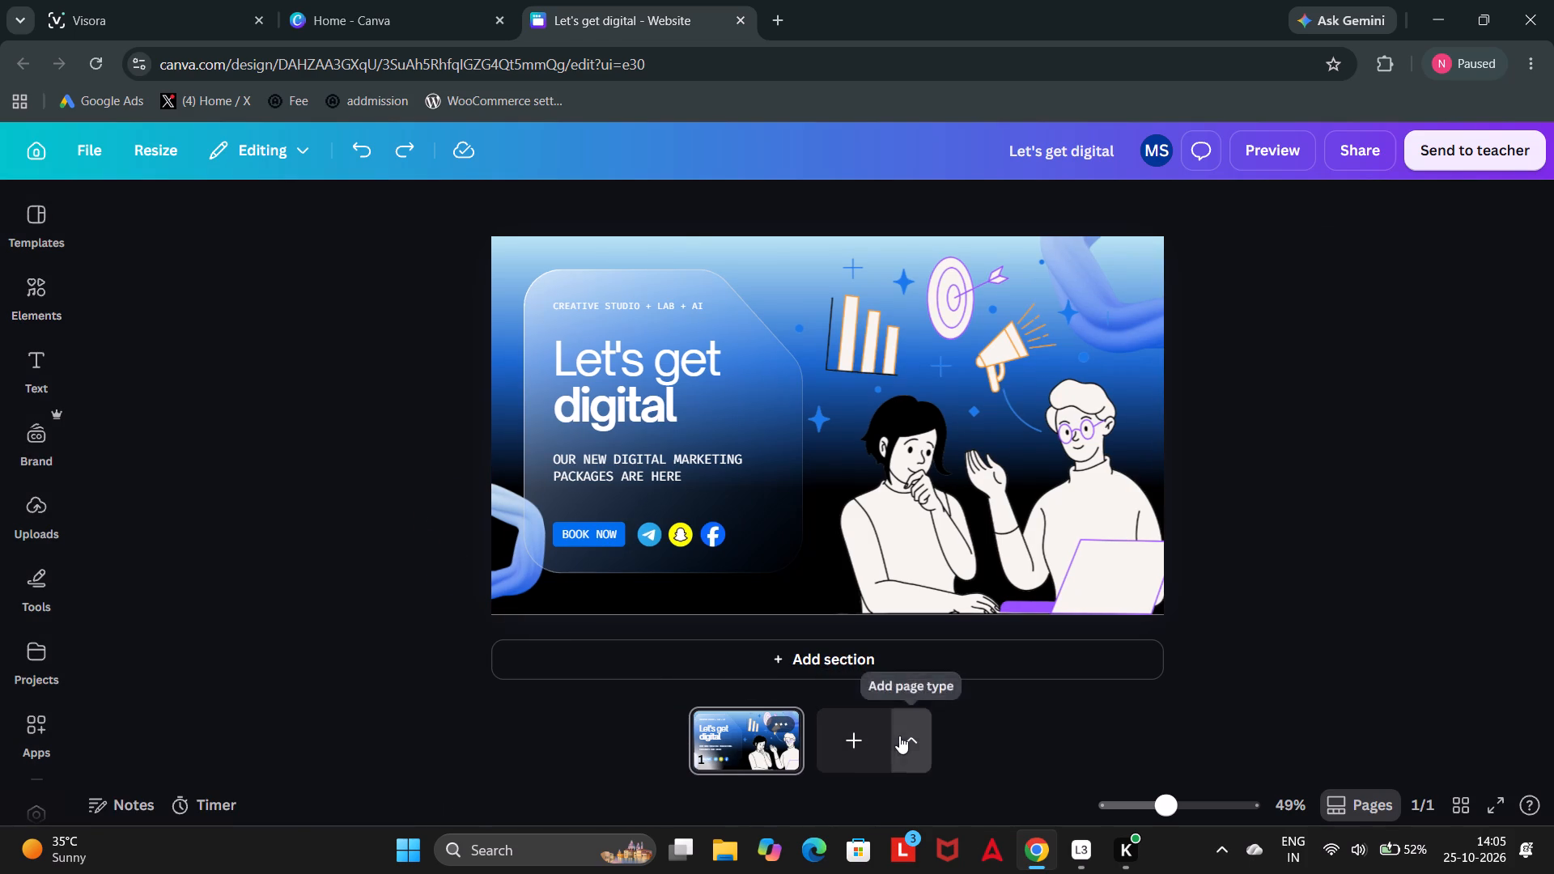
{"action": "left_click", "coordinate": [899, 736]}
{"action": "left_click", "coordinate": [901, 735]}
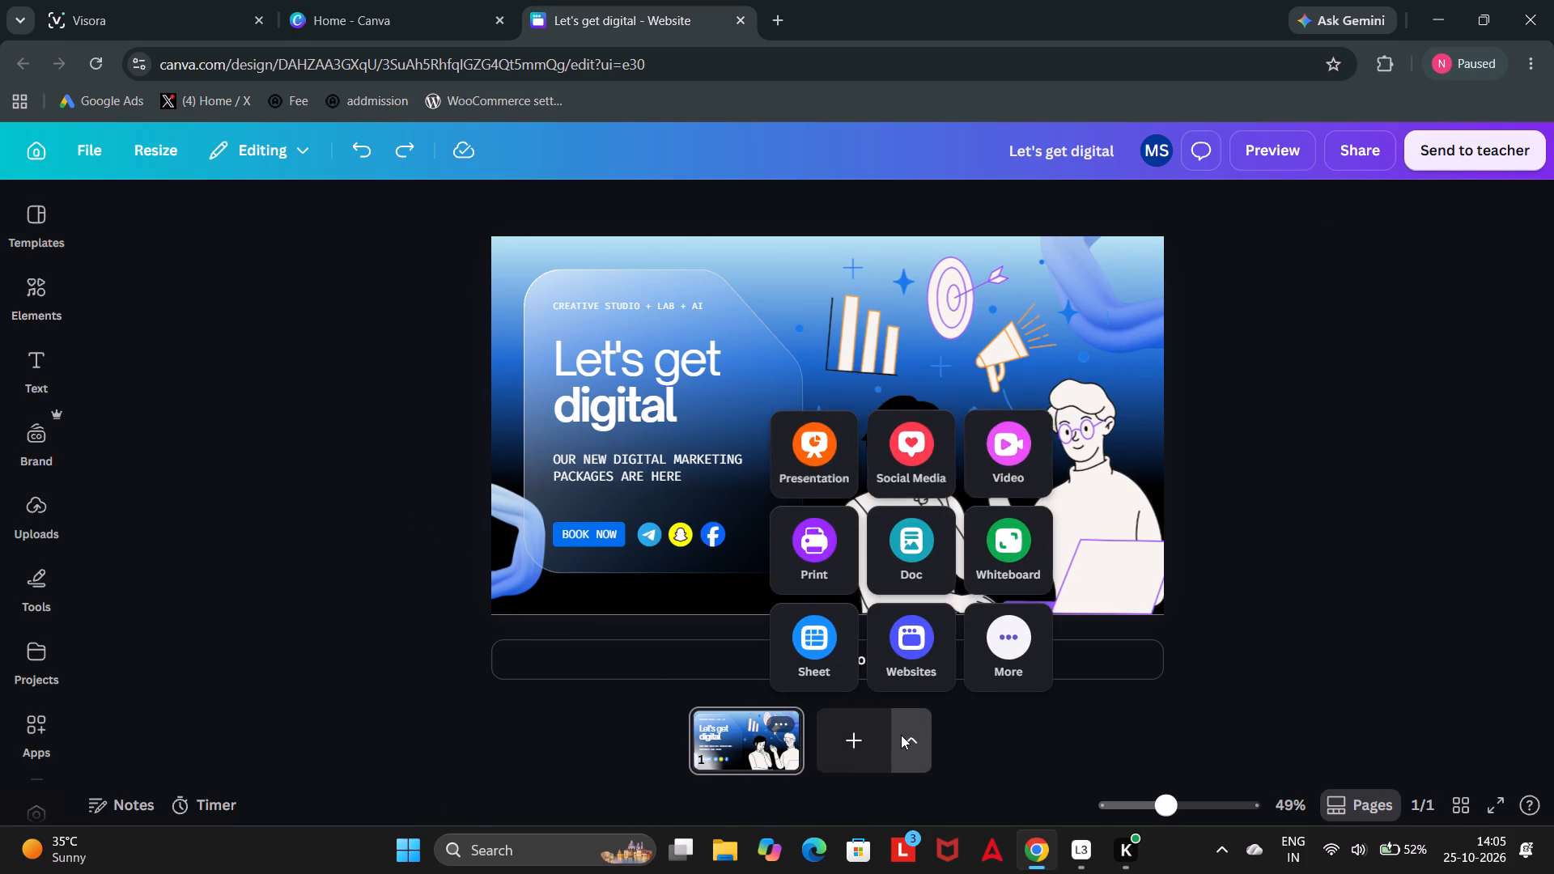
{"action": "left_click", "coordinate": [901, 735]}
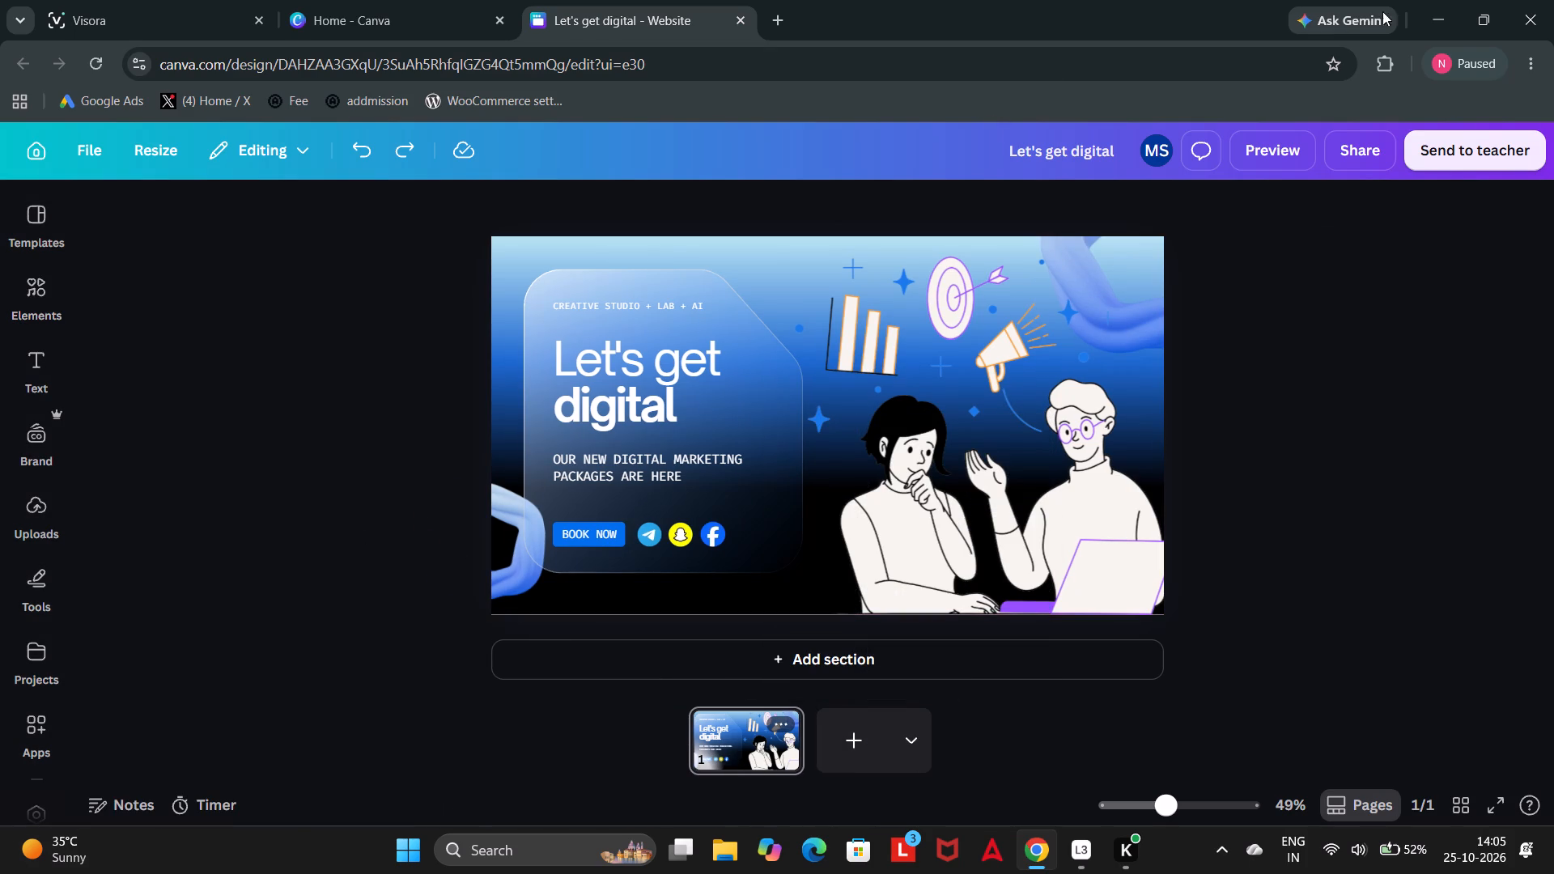
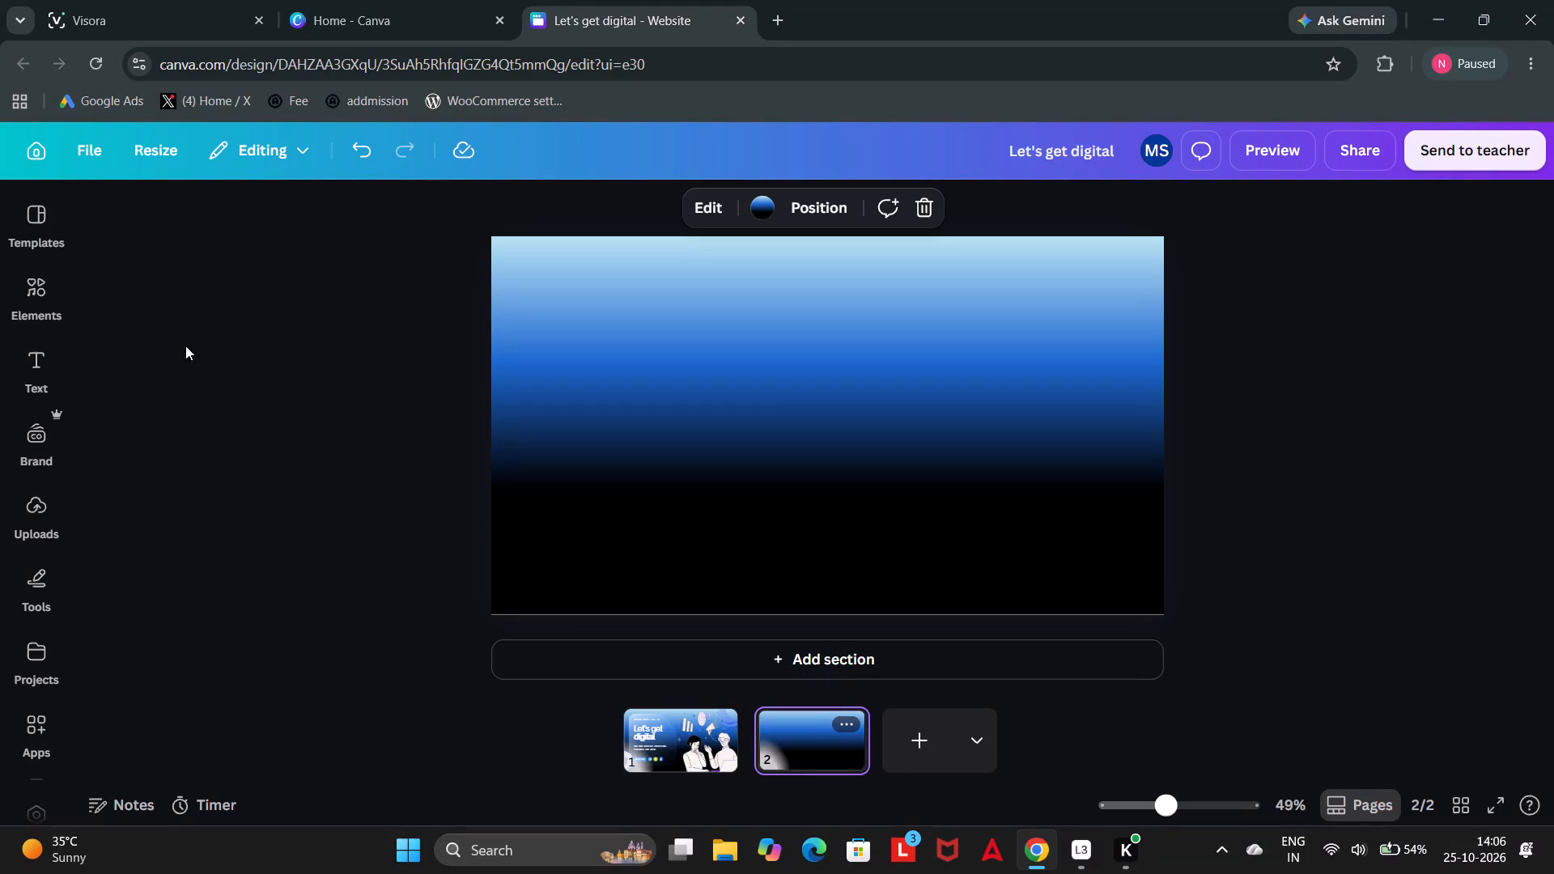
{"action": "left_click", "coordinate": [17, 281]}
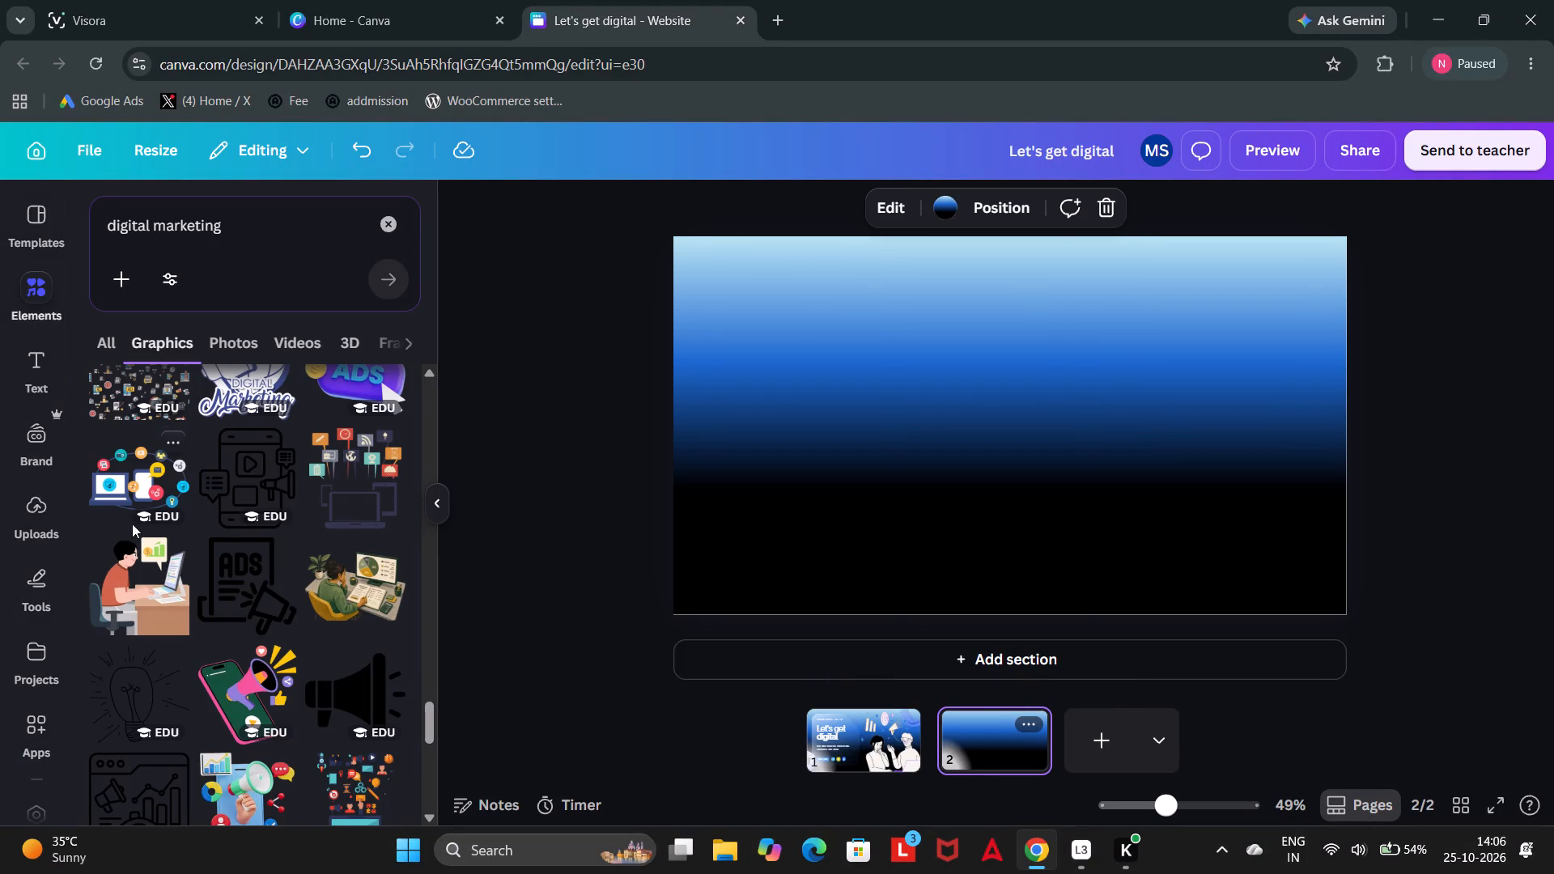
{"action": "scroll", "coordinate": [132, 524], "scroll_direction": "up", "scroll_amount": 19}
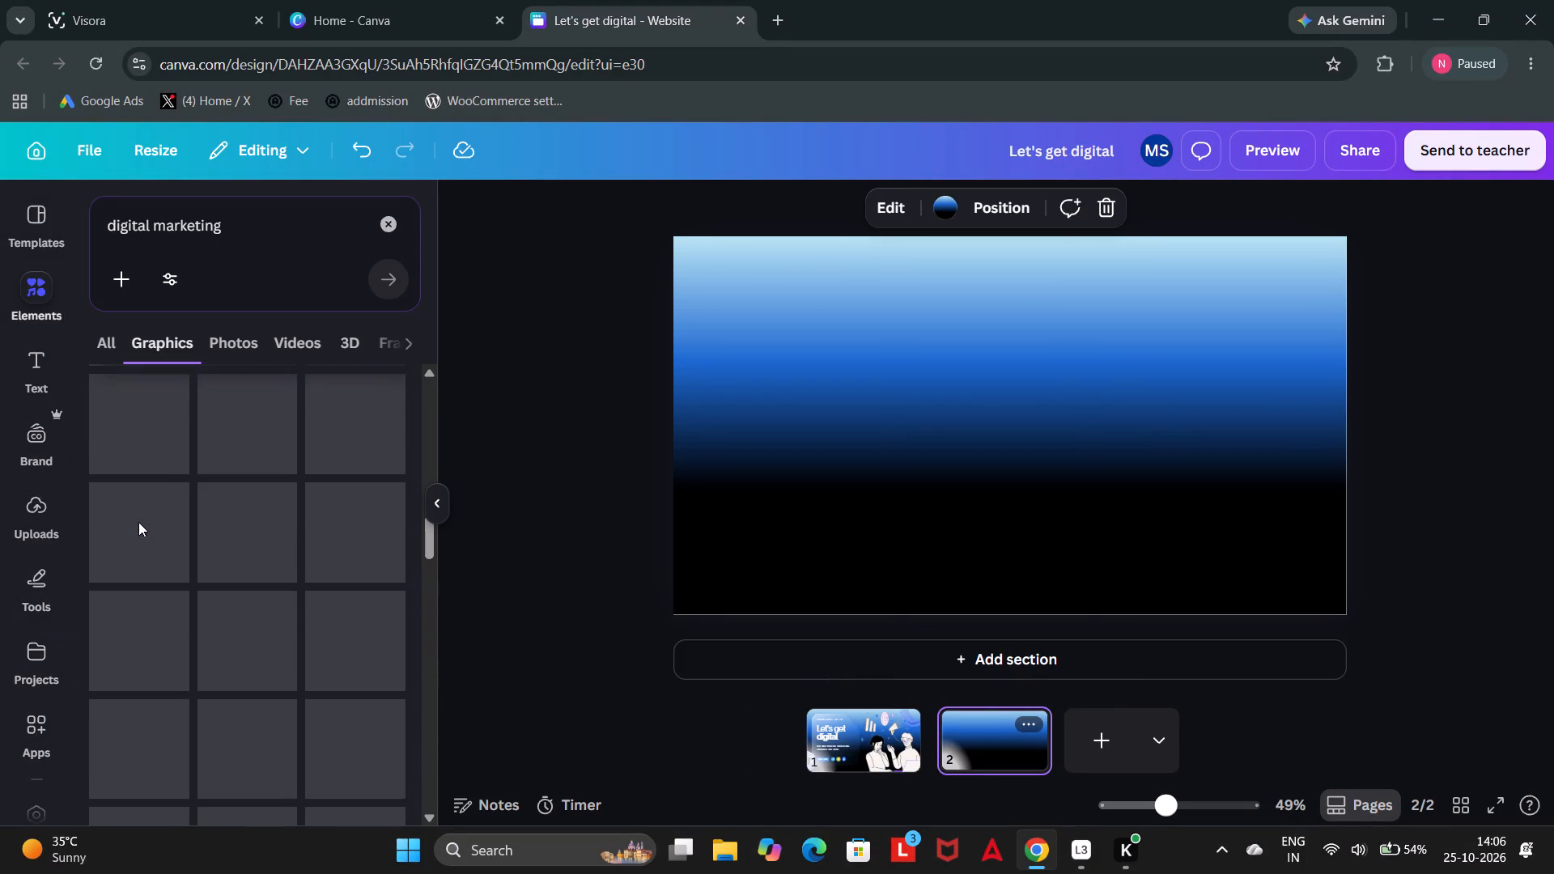
Apply the template's "Digital marketing doesn't have to be difficult. We're here to help." section with three cards to page 2.
{"action": "left_click", "coordinate": [19, 243]}
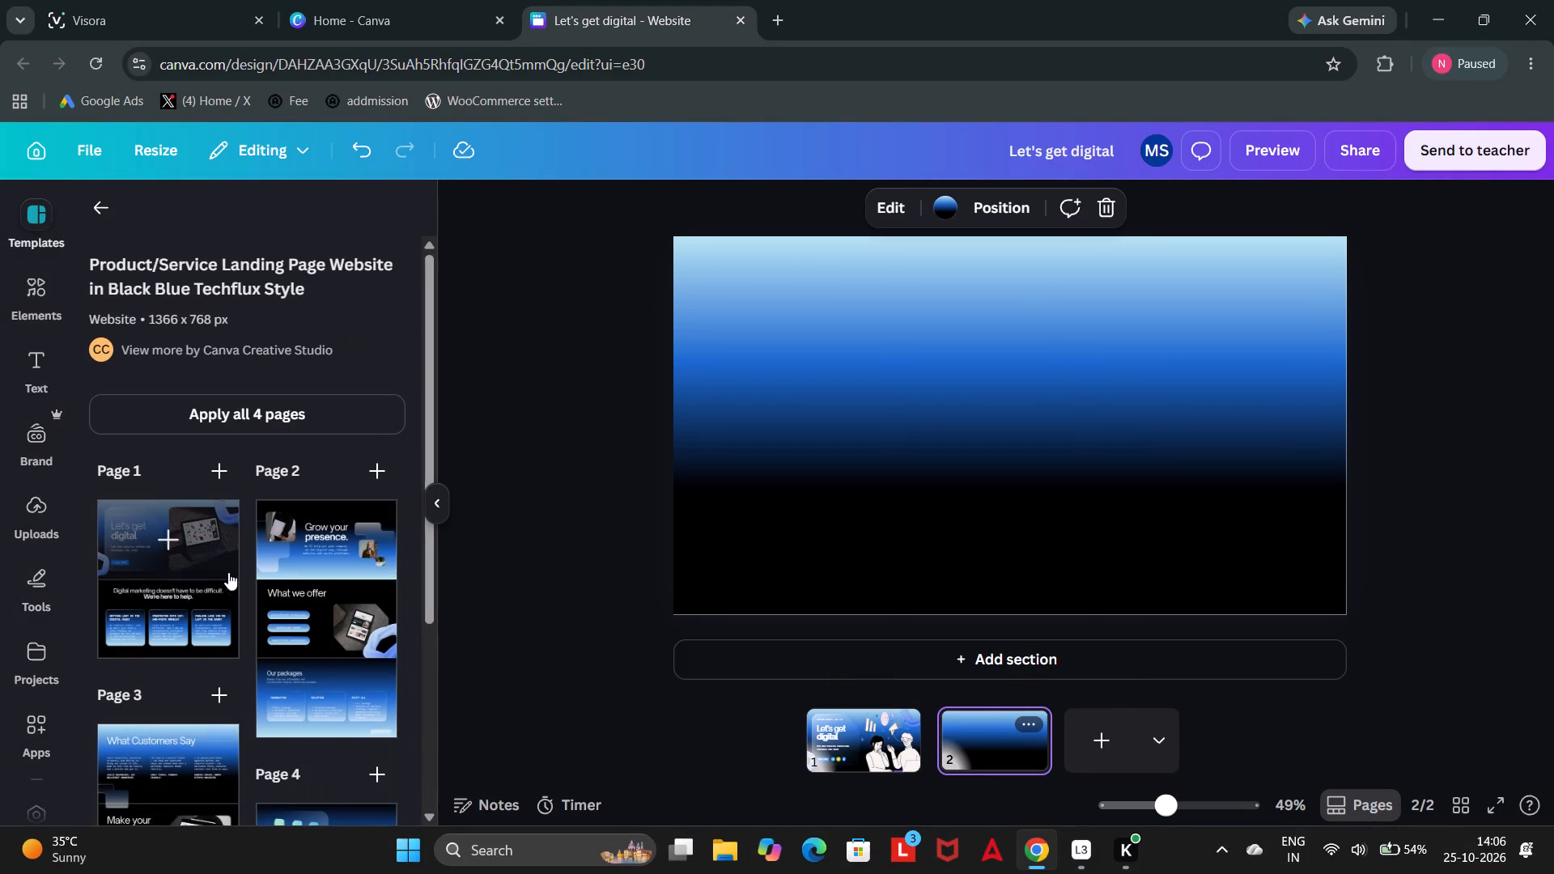
{"action": "left_click", "coordinate": [198, 608]}
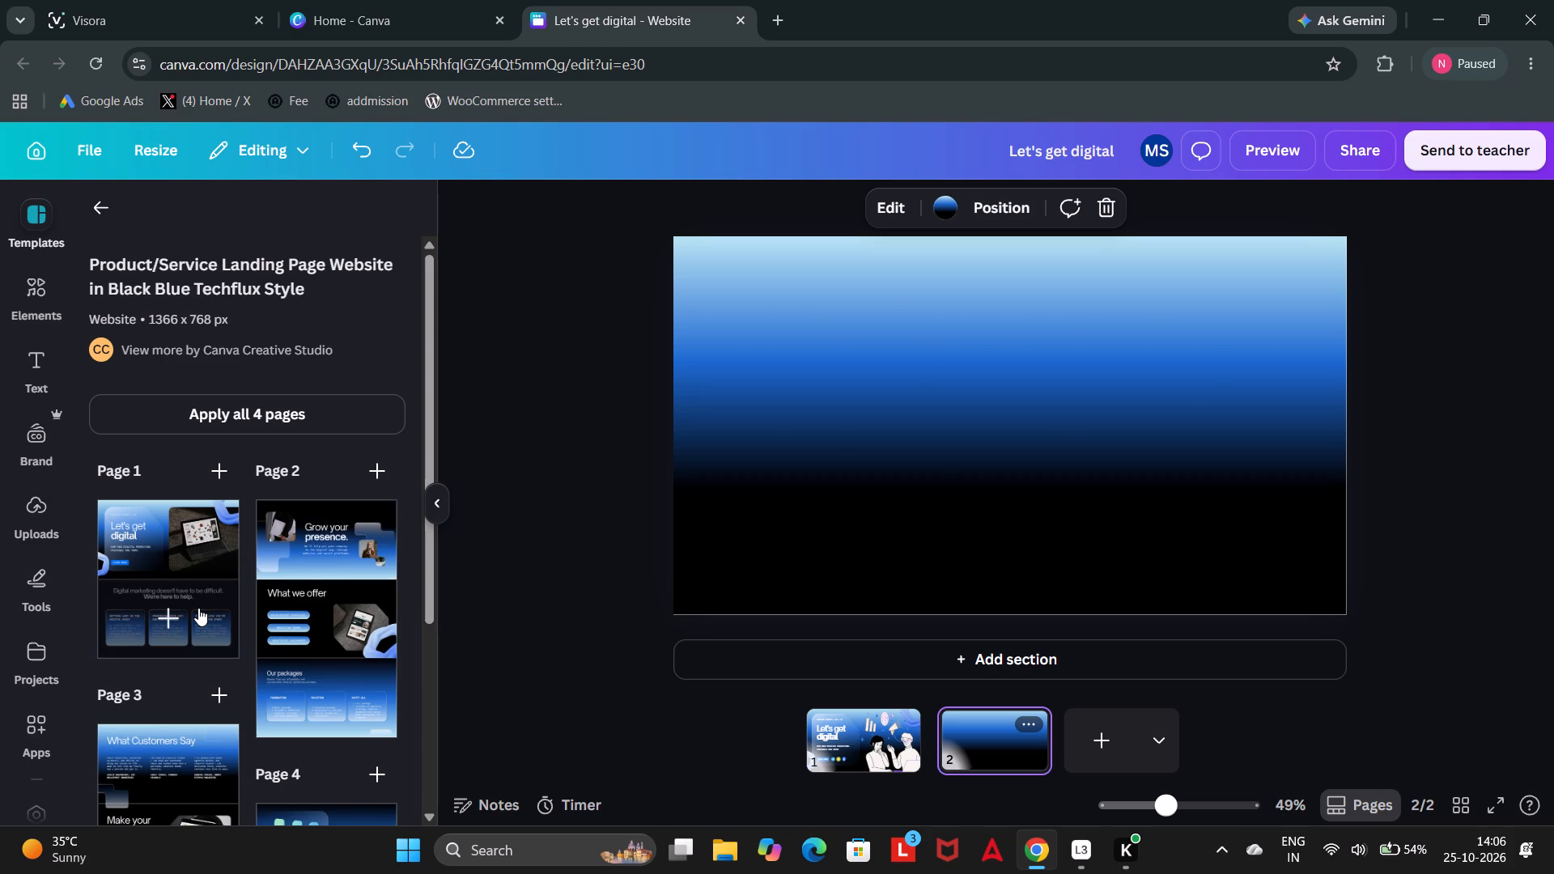
{"action": "left_click", "coordinate": [454, 571]}
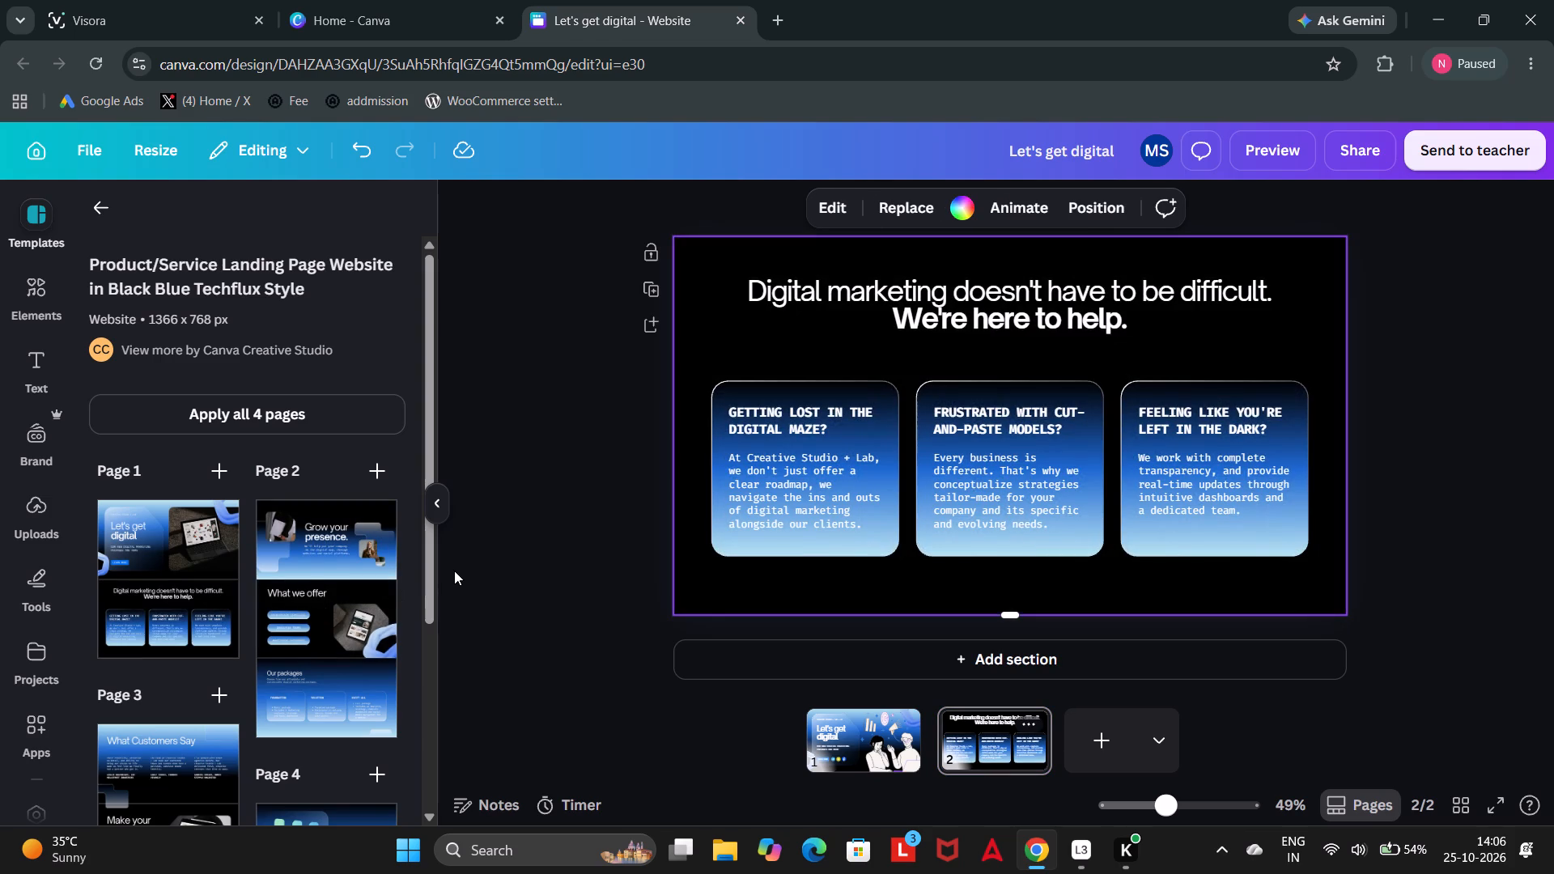